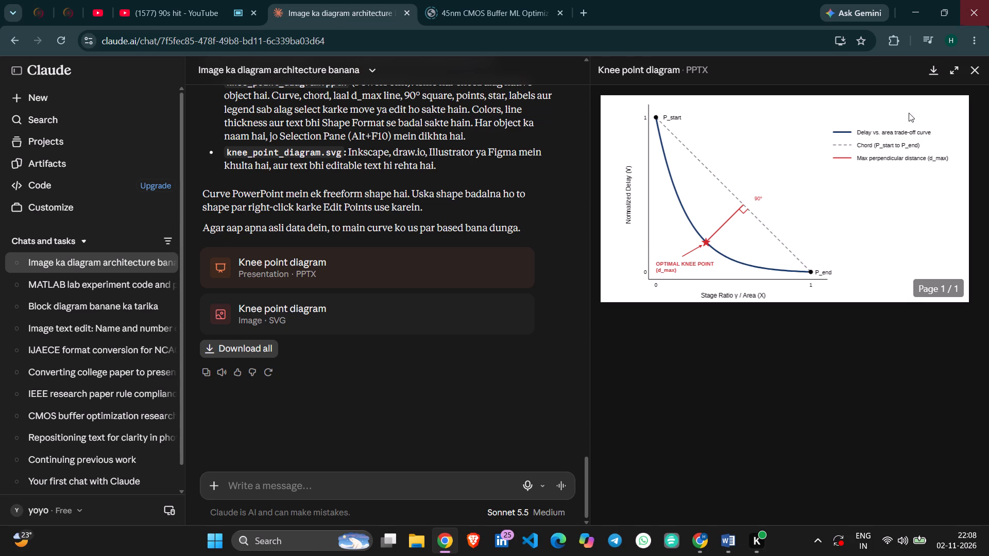
pyautogui.click(938, 63)
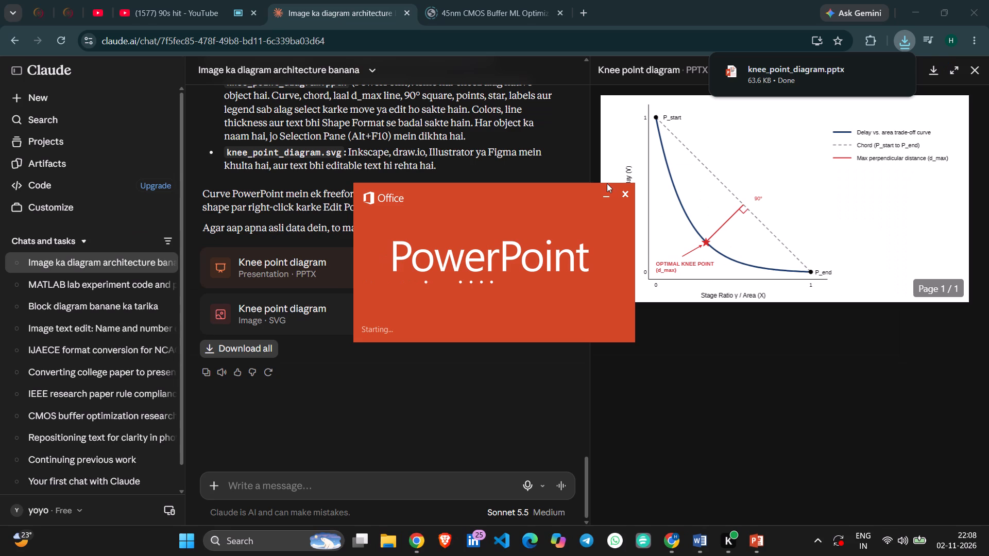
pyautogui.click(629, 192)
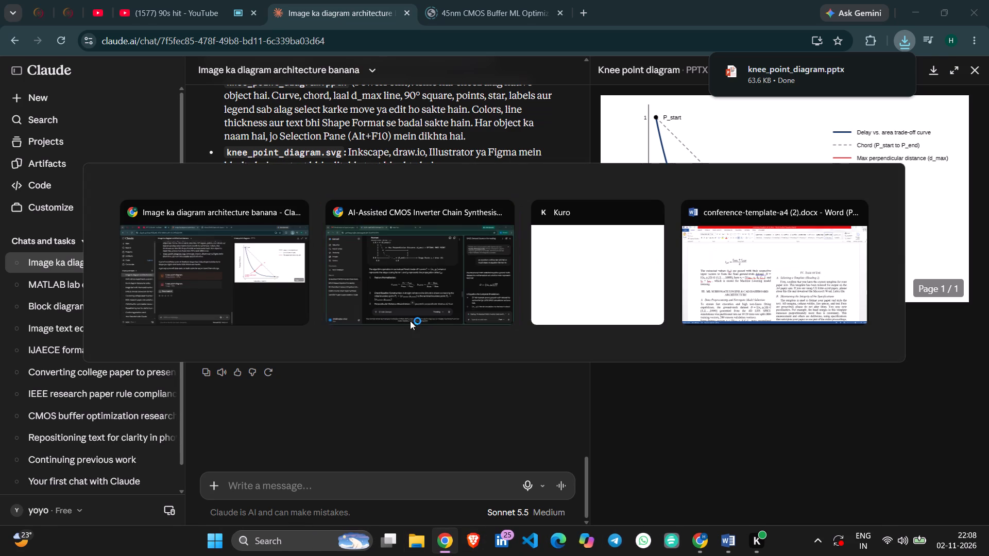
# Switch to the Word conference paper and start inserting a picture in the blank space above "IV. Ease of Use", browsing the Downloads folder for it.
pyautogui.scroll(-3, 372, 223)
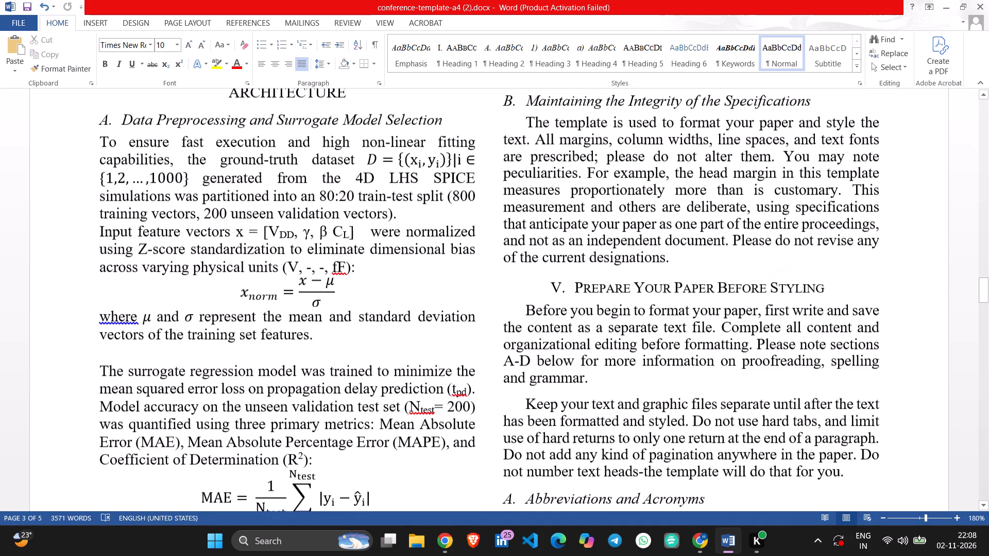
pyautogui.scroll(-6, 372, 223)
pyautogui.scroll(1, 372, 223)
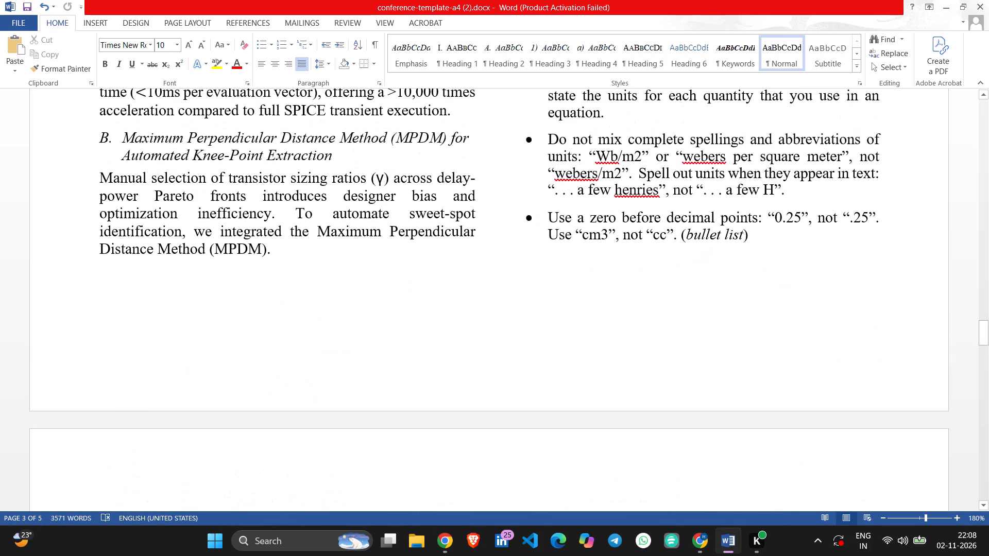
pyautogui.scroll(6, 372, 223)
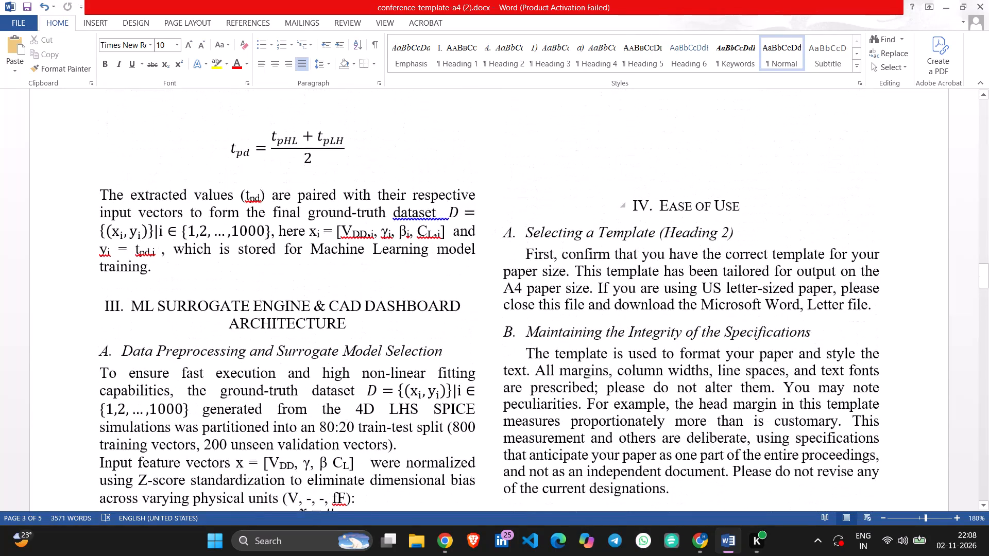
pyautogui.click(603, 147)
pyautogui.scroll(1, 603, 147)
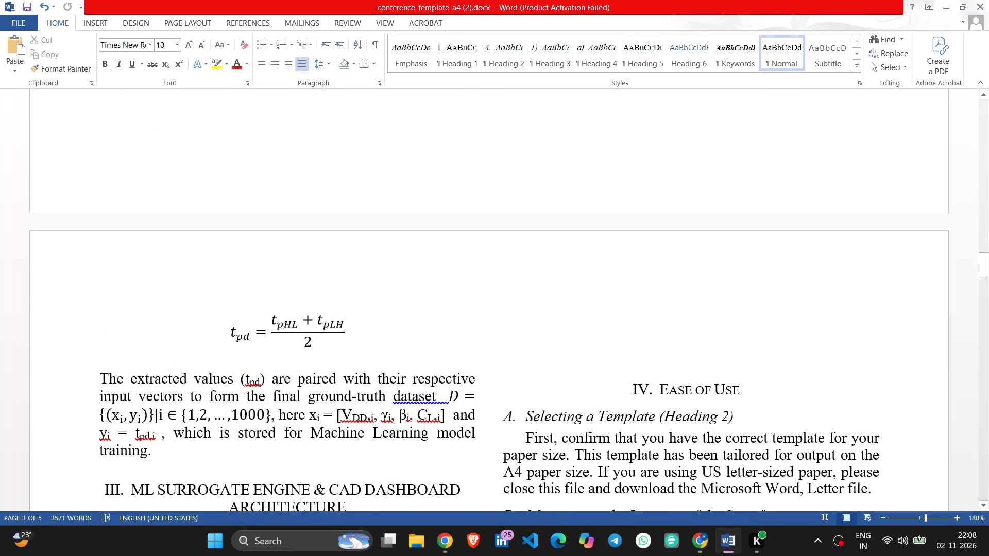
pyautogui.click(86, 19)
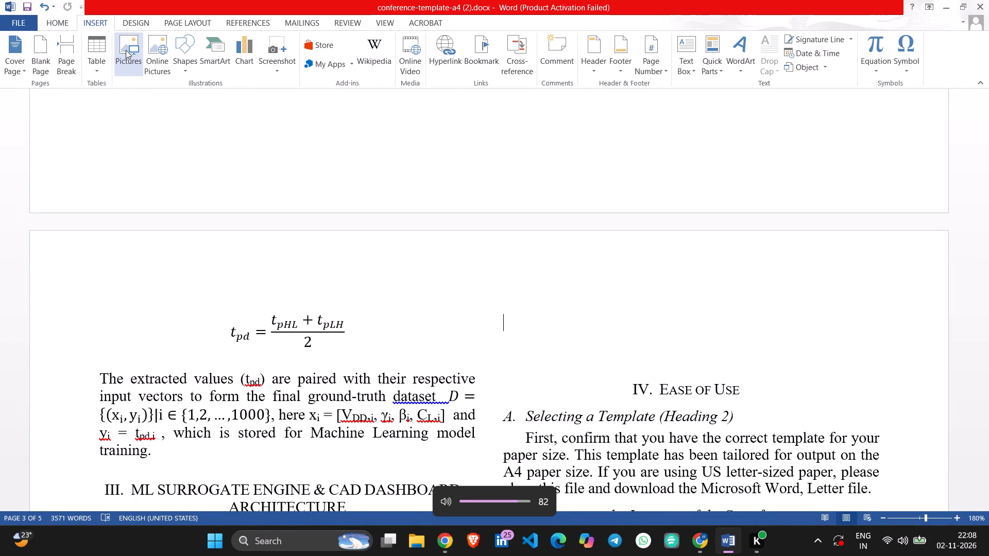
pyautogui.click(126, 50)
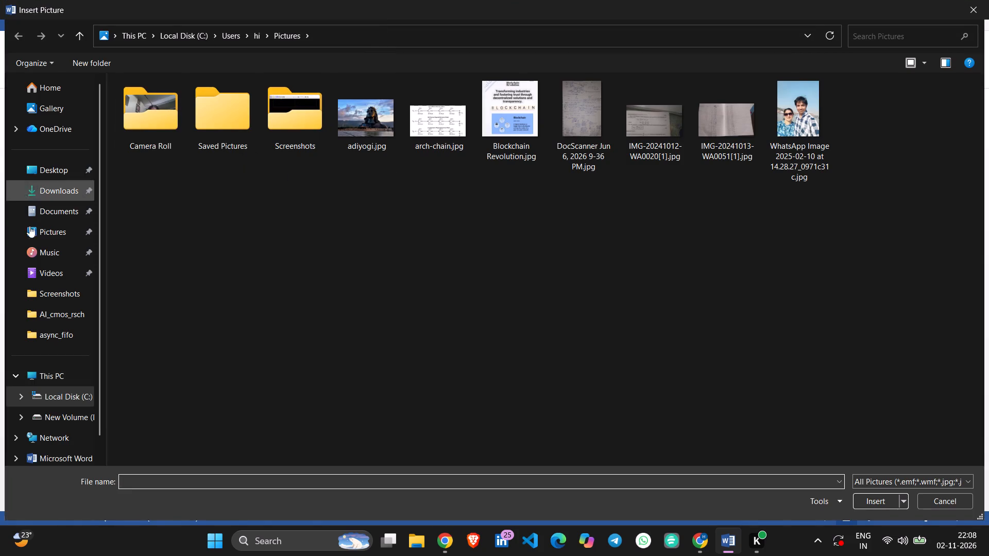
pyautogui.click(56, 199)
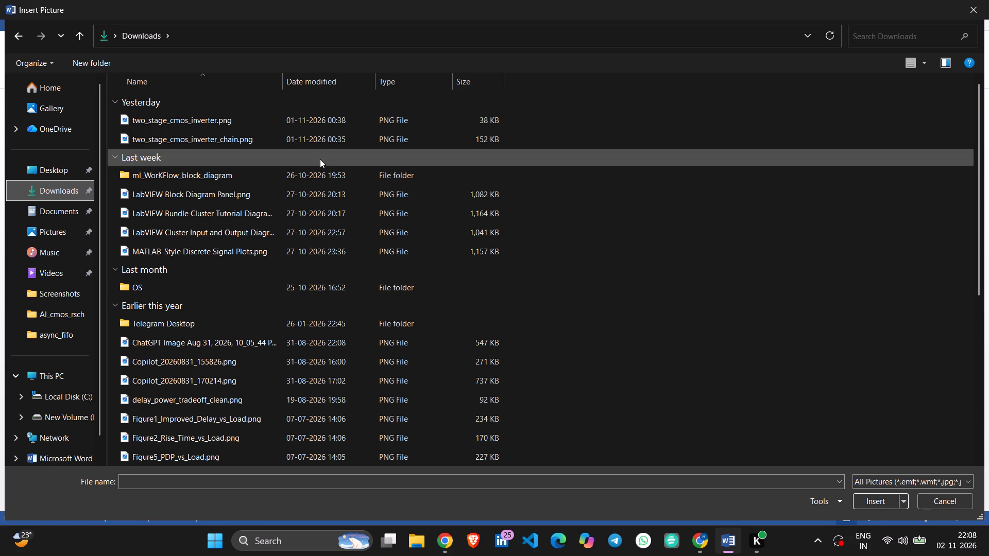
pyautogui.scroll(-2, 321, 262)
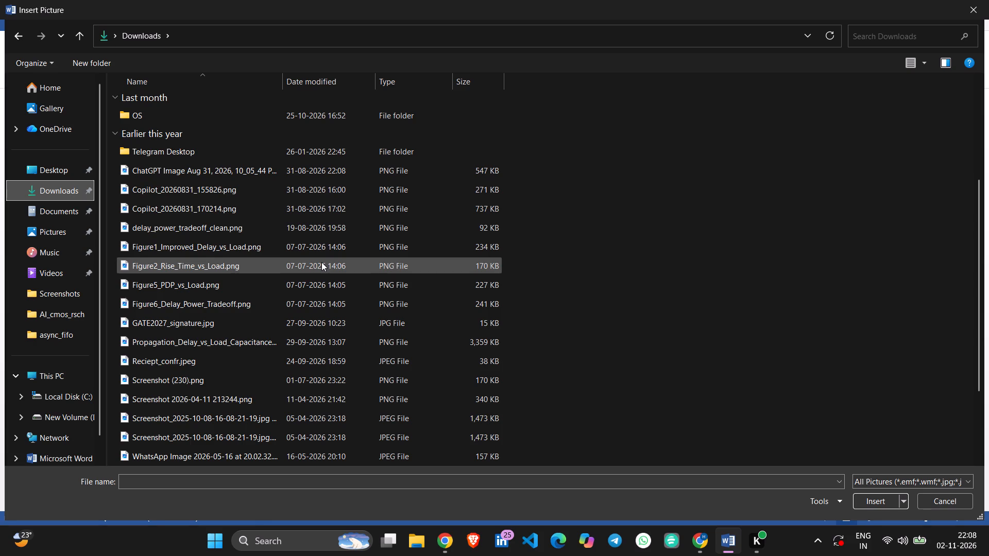
pyautogui.scroll(-5, 321, 262)
pyautogui.scroll(2, 321, 262)
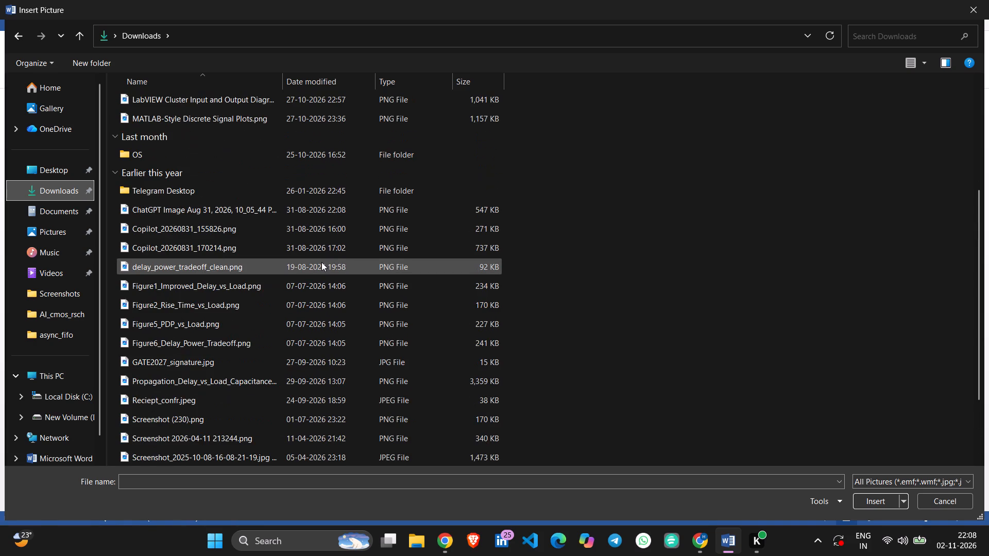
pyautogui.scroll(2, 321, 268)
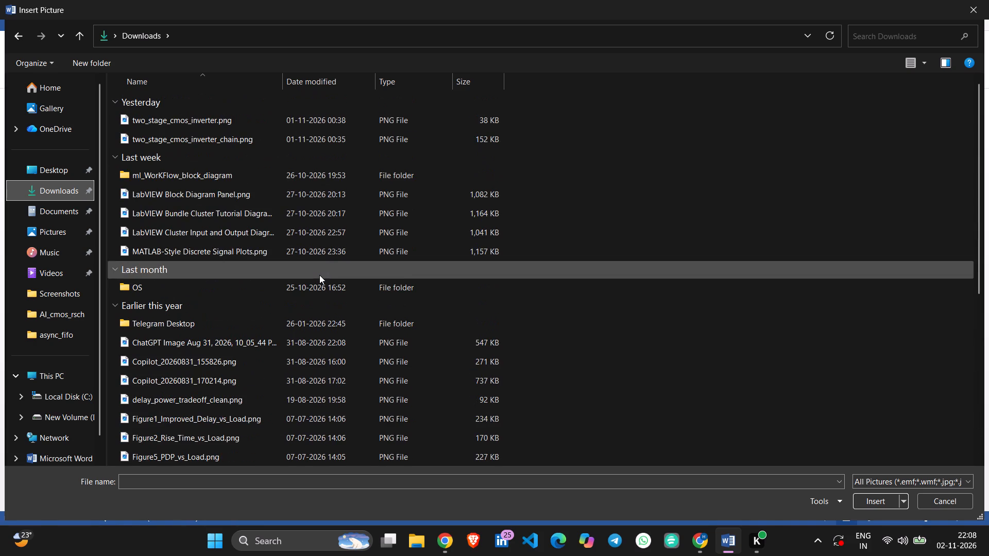
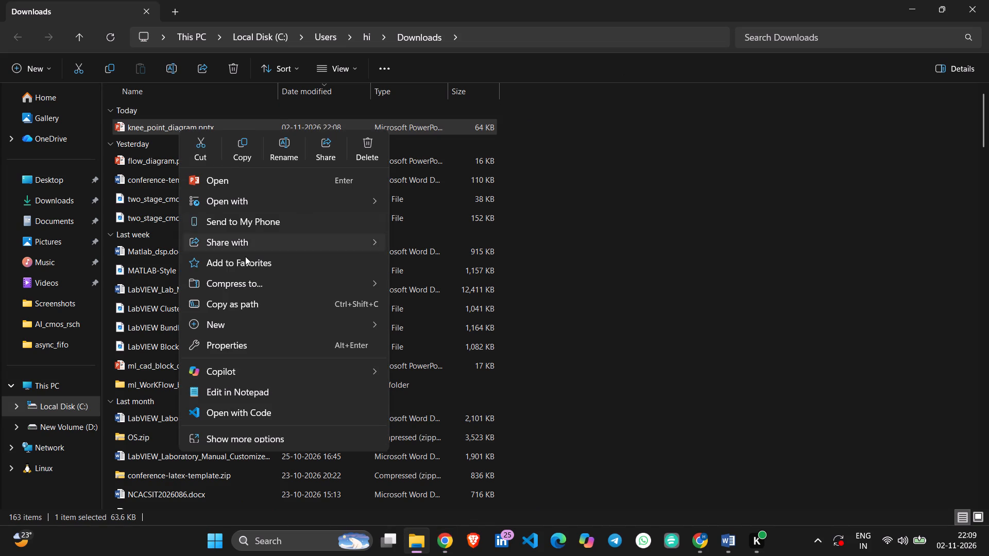
pyautogui.click(229, 353)
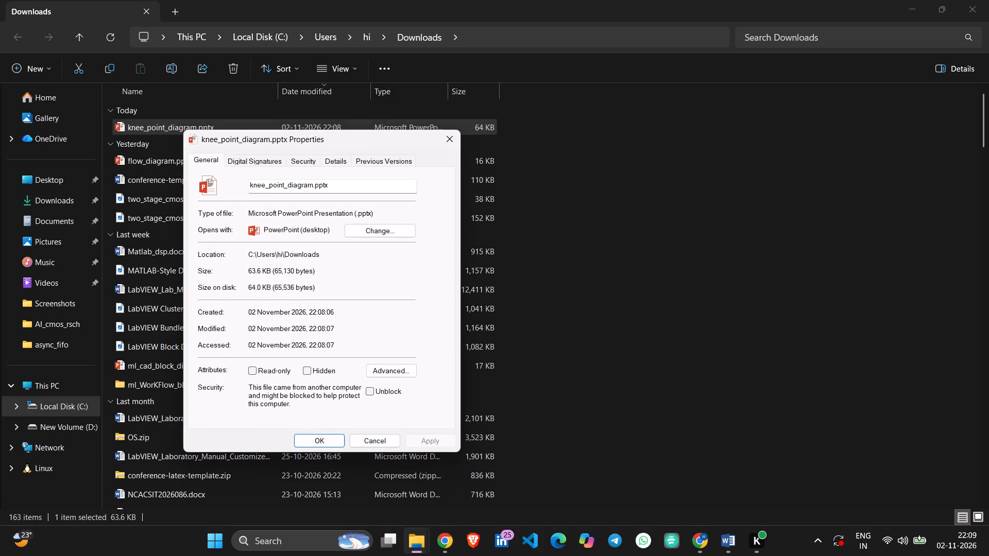
pyautogui.click(368, 394)
pyautogui.press('Return')
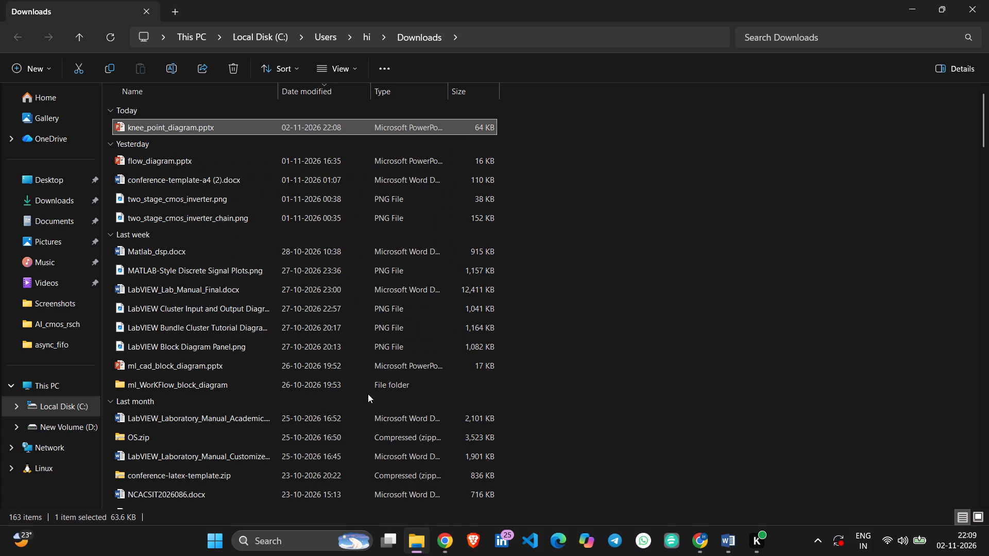
# Open knee_point_diagram.pptx in PowerPoint and dismiss the activation wizard.
pyautogui.doubleClick(368, 124)
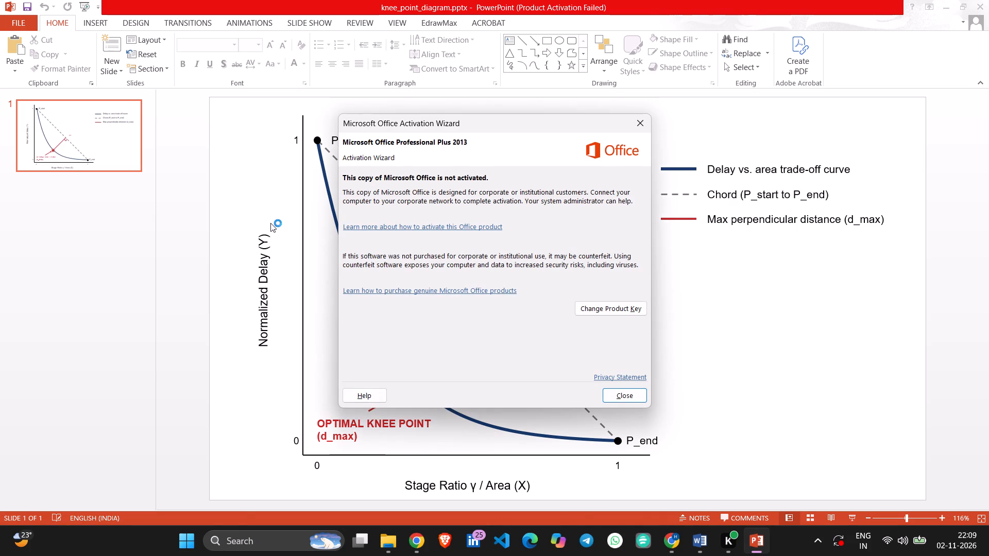
pyautogui.click(647, 127)
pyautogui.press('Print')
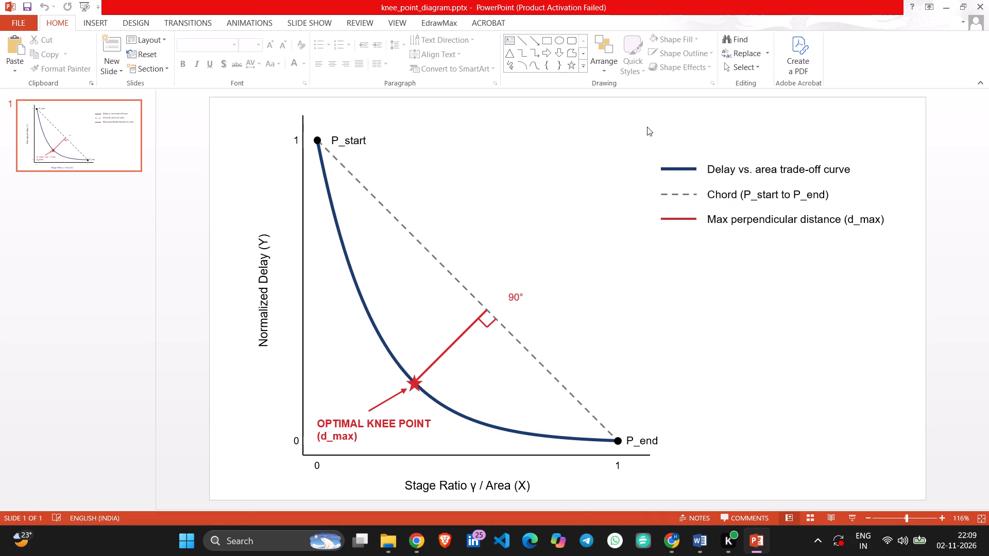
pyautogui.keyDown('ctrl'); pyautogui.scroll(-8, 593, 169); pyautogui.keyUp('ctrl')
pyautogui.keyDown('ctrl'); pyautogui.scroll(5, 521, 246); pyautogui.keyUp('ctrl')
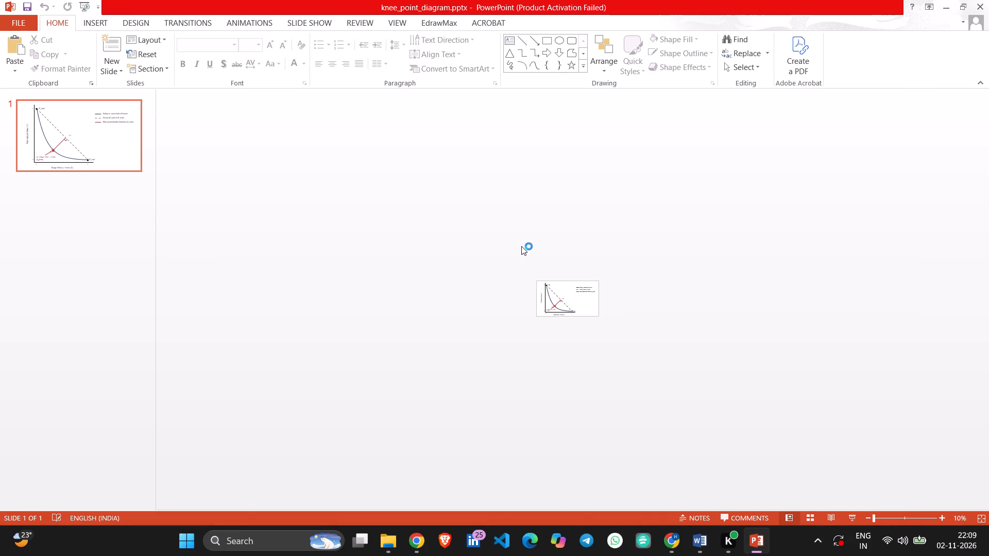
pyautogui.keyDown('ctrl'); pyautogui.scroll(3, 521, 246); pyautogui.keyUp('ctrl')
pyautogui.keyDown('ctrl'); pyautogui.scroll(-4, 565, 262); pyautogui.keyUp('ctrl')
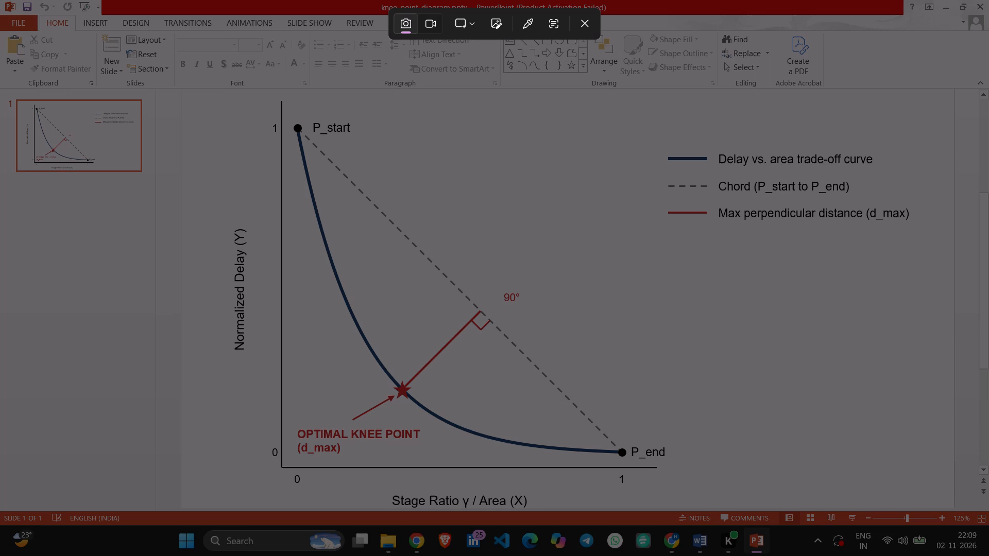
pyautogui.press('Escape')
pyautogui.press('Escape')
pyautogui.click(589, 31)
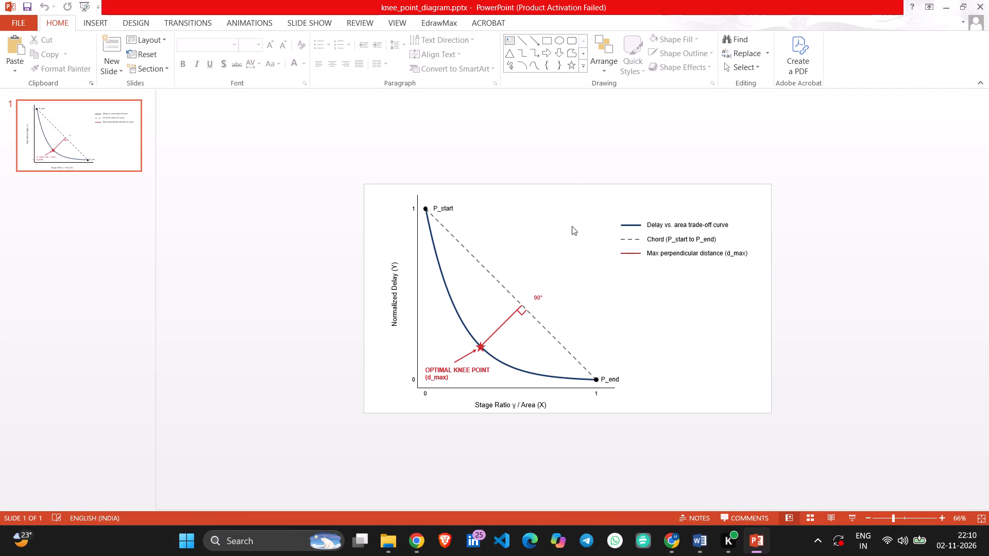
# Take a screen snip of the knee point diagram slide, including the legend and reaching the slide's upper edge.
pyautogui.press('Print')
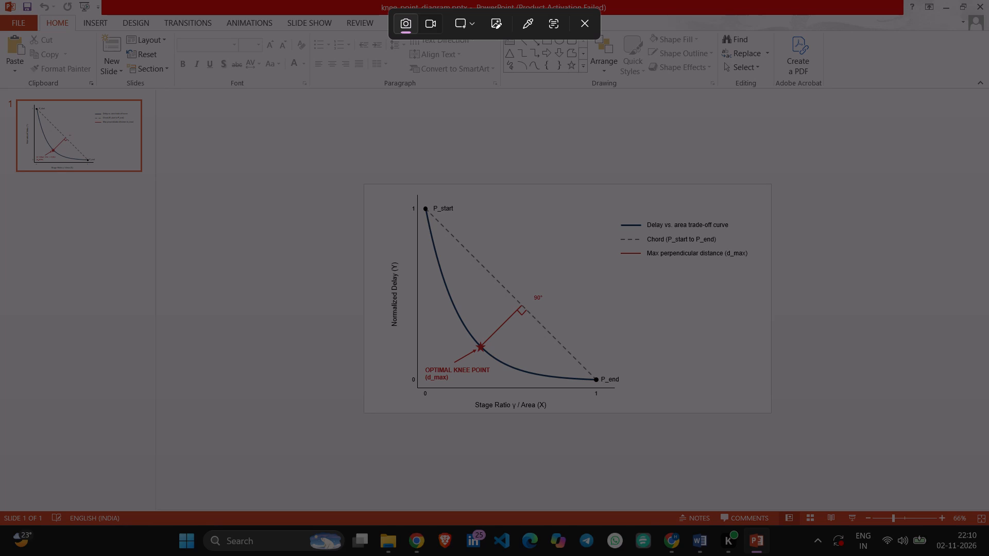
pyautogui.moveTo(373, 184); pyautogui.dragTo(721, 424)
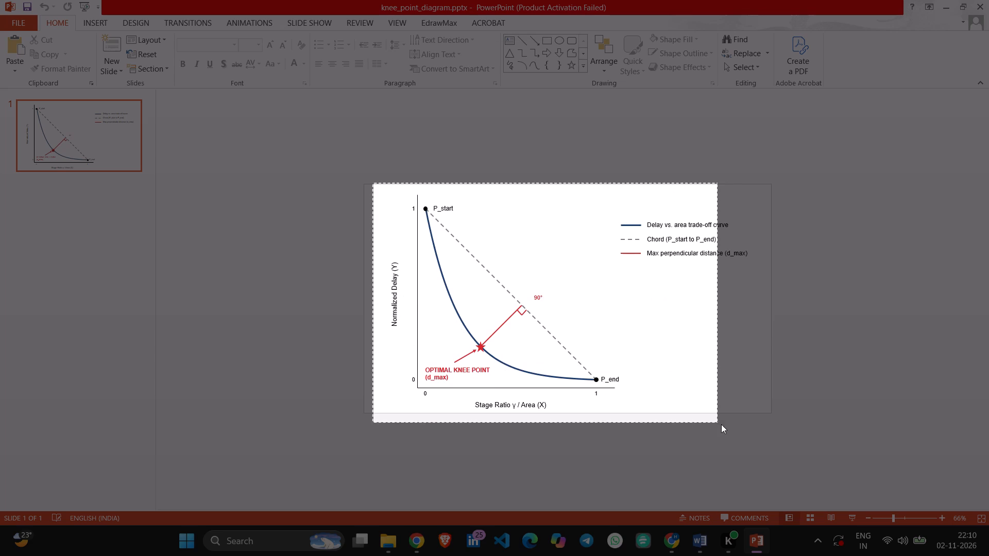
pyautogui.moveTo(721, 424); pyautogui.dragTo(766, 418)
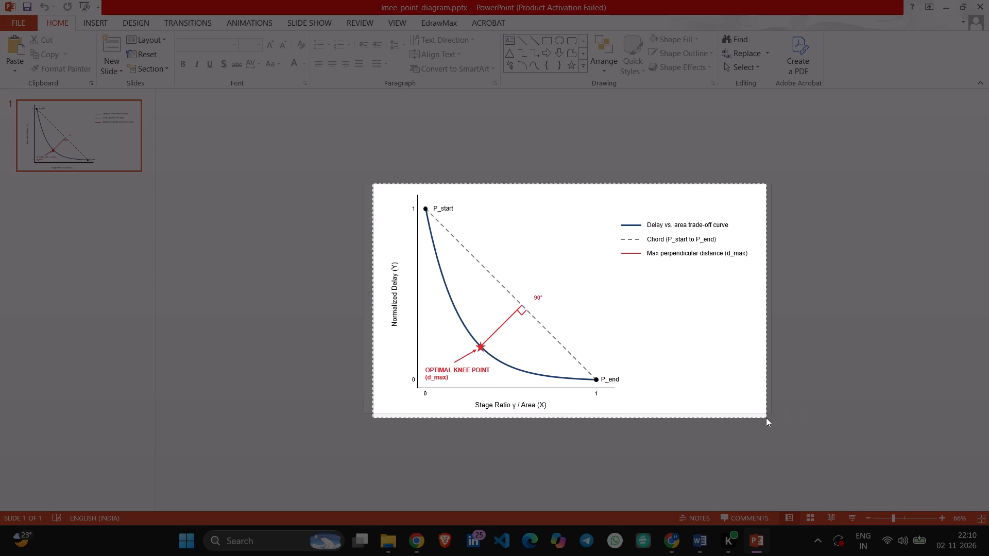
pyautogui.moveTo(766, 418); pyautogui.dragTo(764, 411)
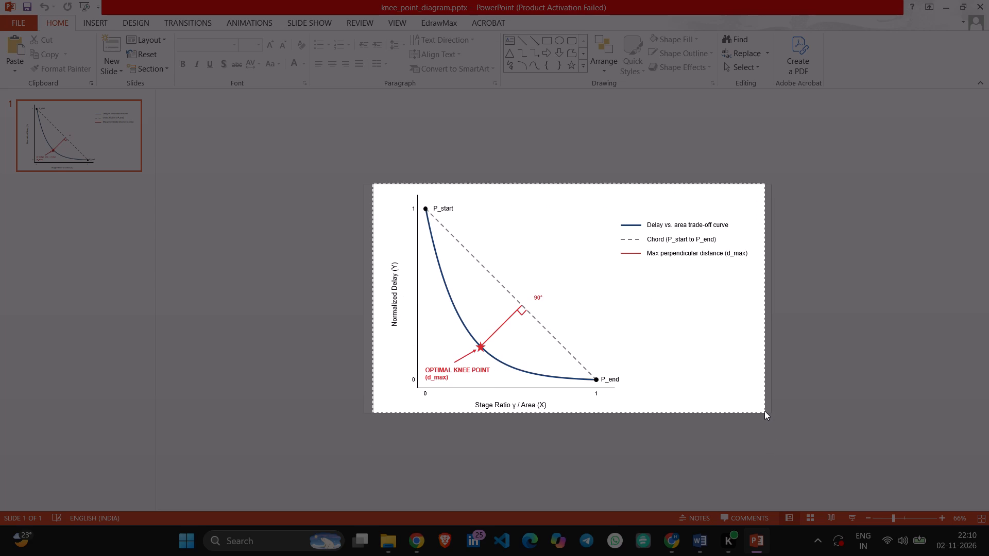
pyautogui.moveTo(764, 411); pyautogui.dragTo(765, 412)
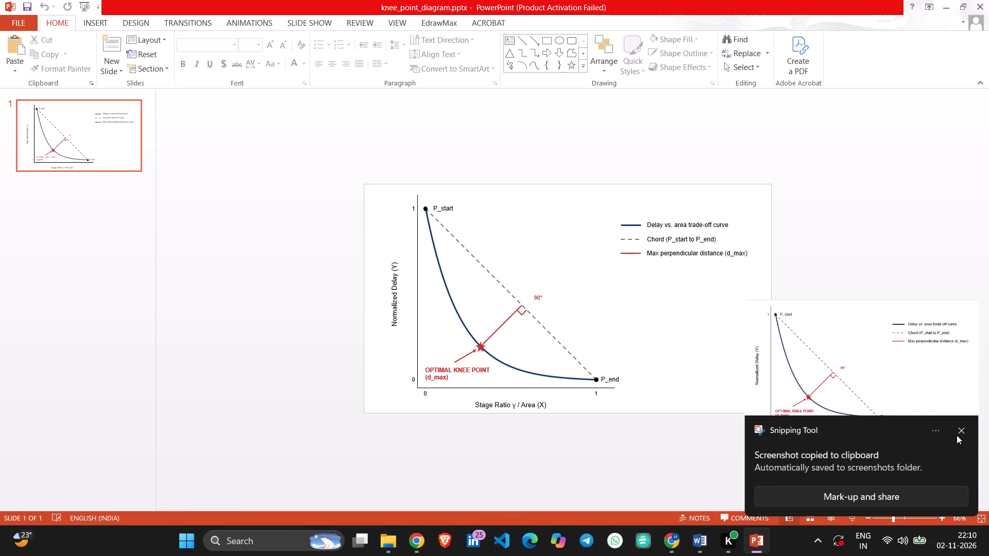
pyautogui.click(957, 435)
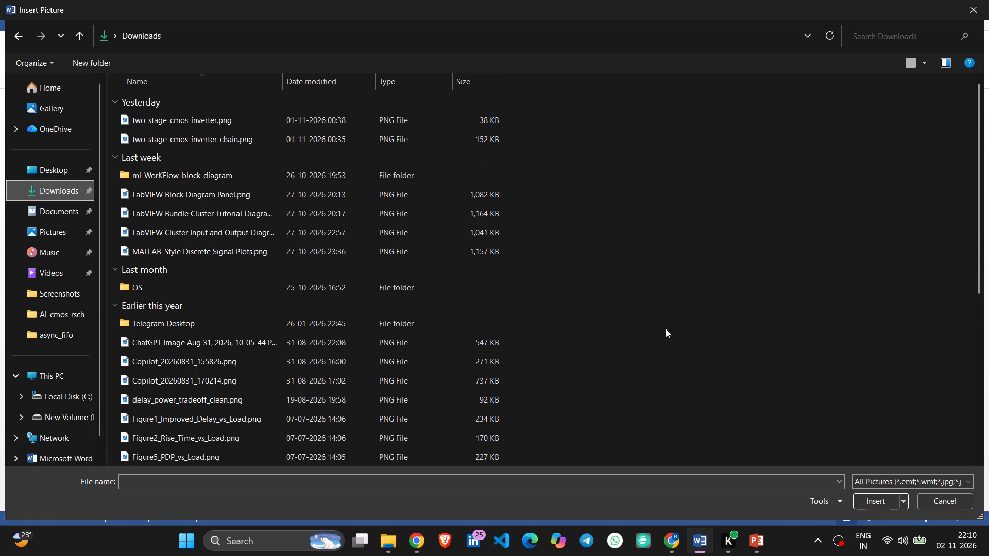
# Switch to the Word conference paper and cancel the picture insertion.
pyautogui.click(987, 1)
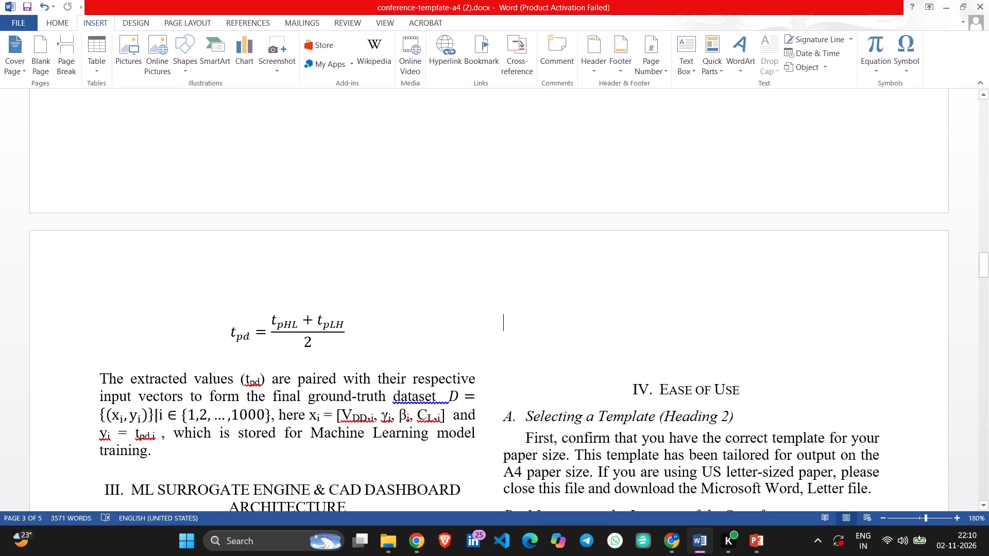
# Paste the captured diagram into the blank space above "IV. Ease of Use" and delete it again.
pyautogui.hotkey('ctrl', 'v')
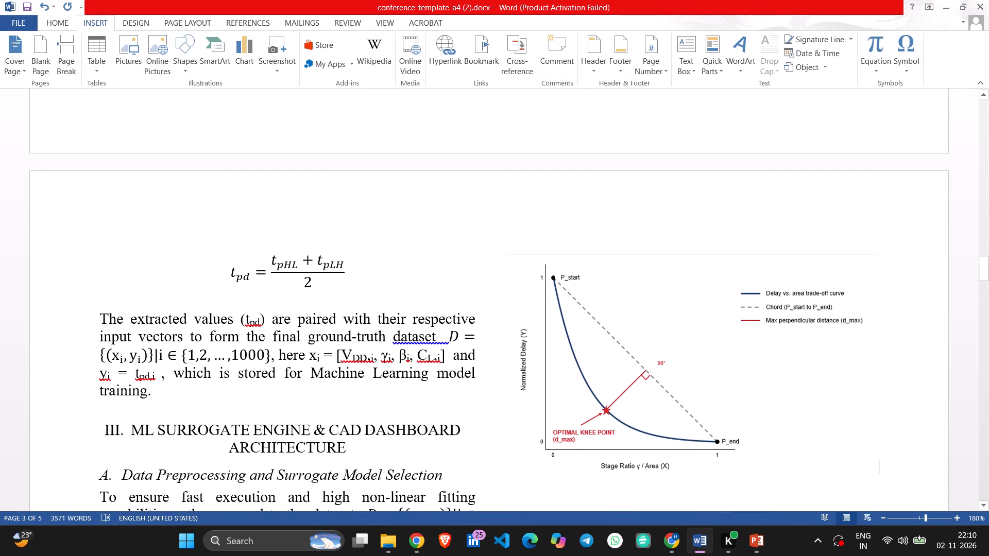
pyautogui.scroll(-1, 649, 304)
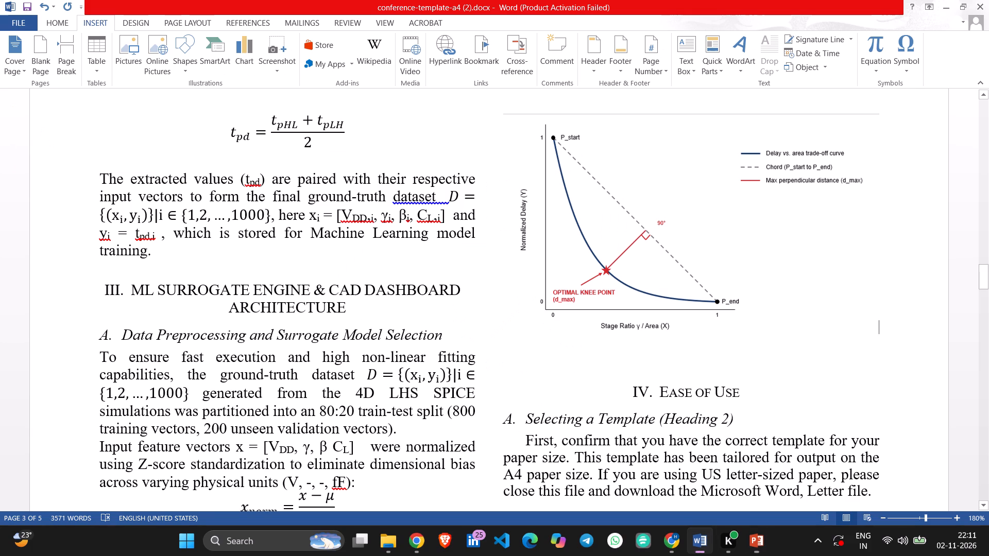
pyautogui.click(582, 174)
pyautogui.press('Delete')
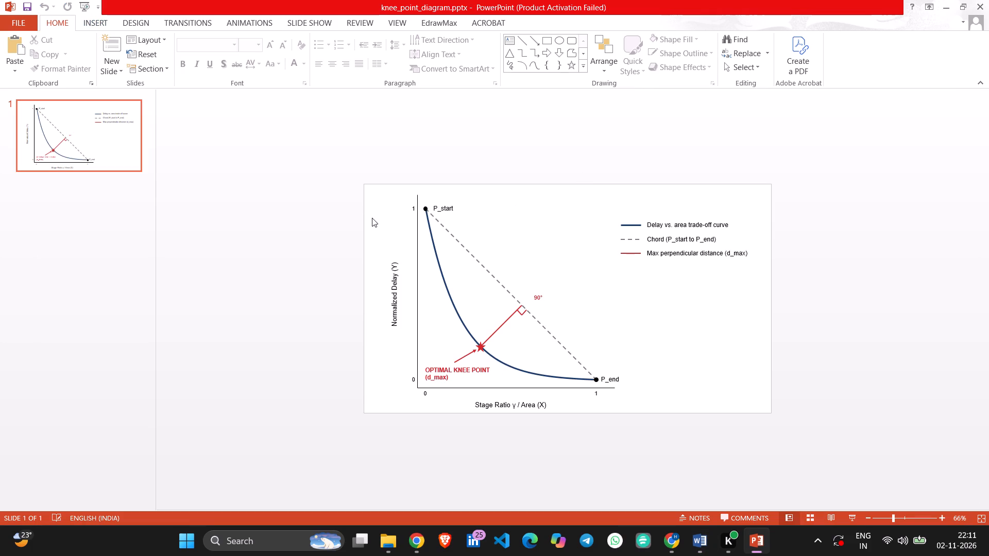
# Switch to PowerPoint and snip the knee point diagram with its legend, keeping the crop just inside the slide's borders.
pyautogui.press('Print')
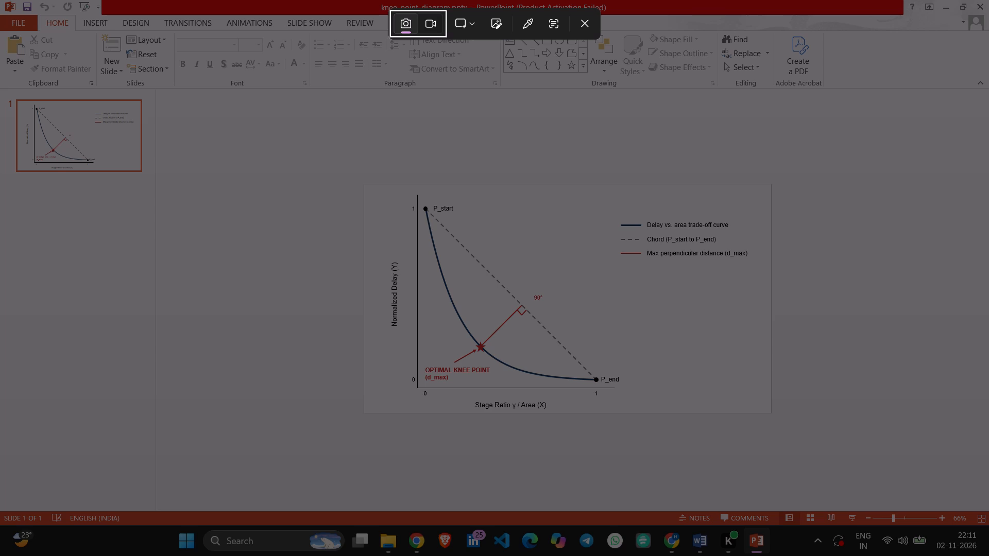
pyautogui.moveTo(376, 187); pyautogui.dragTo(751, 339)
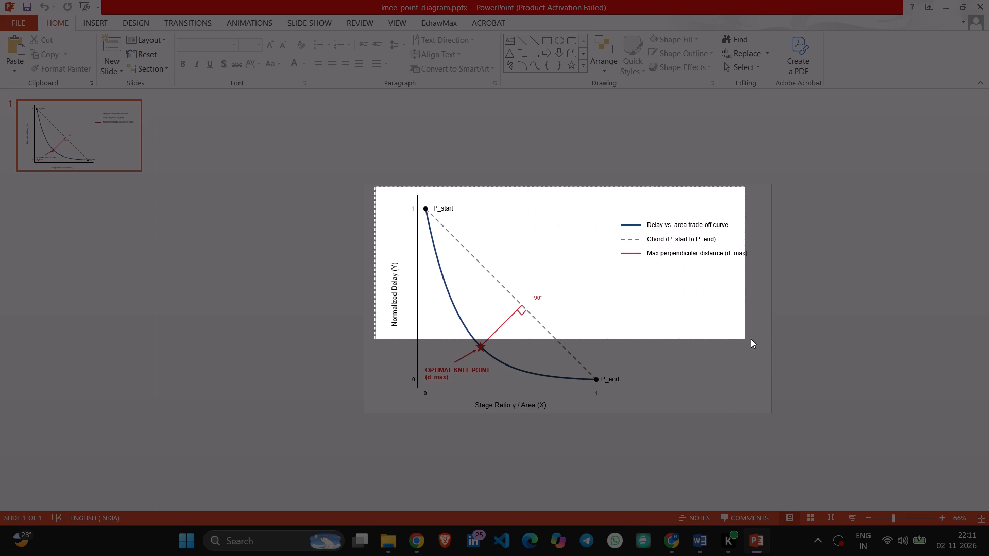
pyautogui.moveTo(751, 339); pyautogui.dragTo(743, 410)
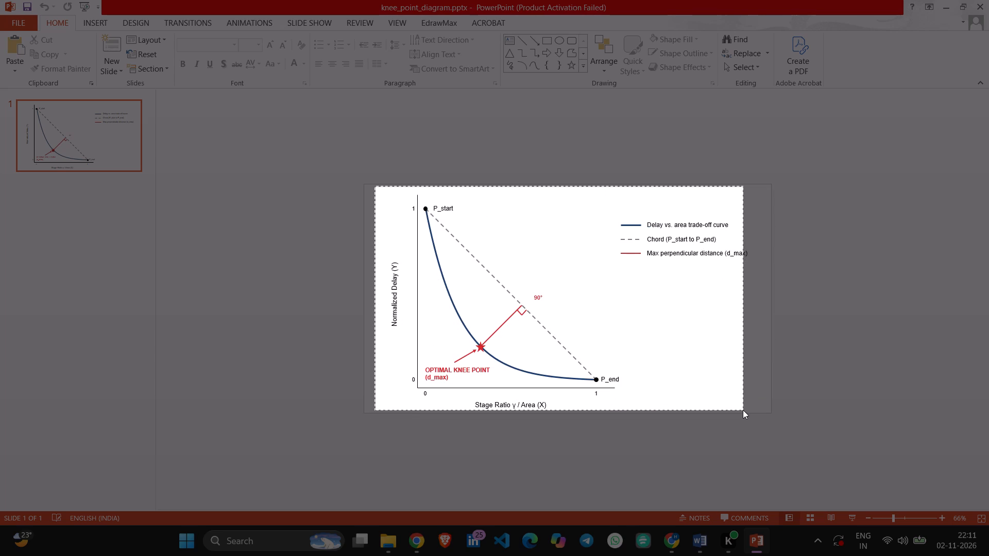
pyautogui.moveTo(743, 410); pyautogui.dragTo(745, 410)
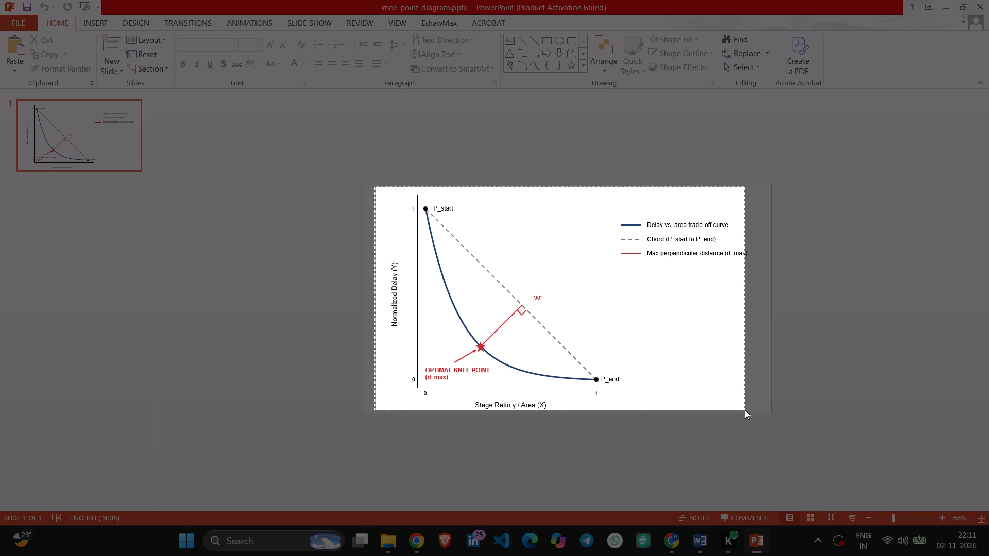
pyautogui.moveTo(745, 410); pyautogui.dragTo(751, 412)
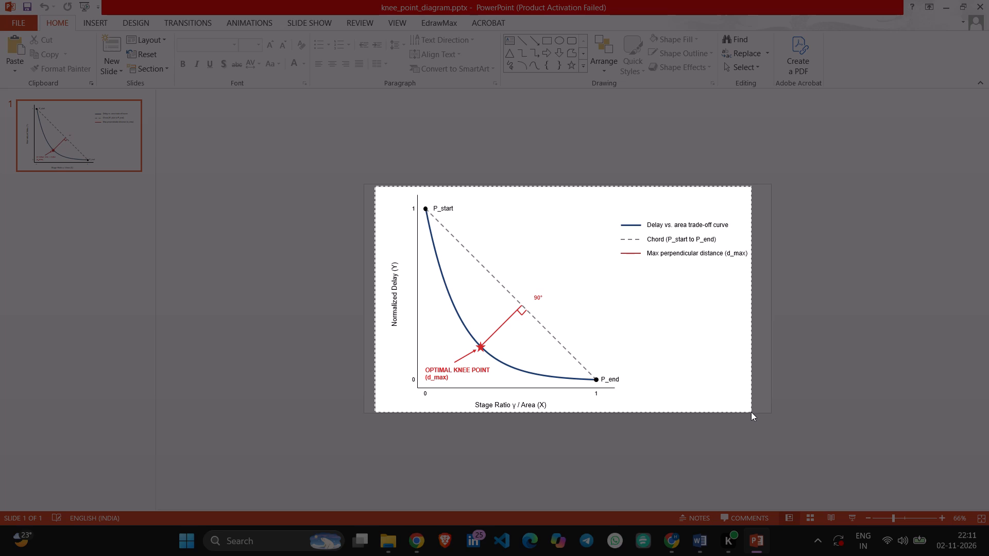
pyautogui.moveTo(751, 412); pyautogui.dragTo(751, 410)
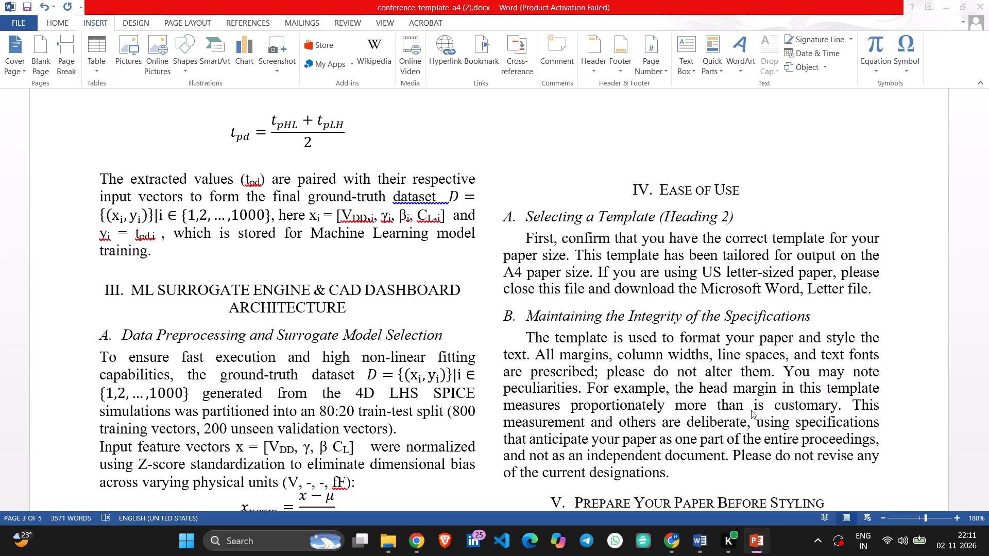
# Paste the new snip into the Word paper above "IV. Ease of Use" and dismiss the snip notification.
pyautogui.hotkey('ctrl', 'v')
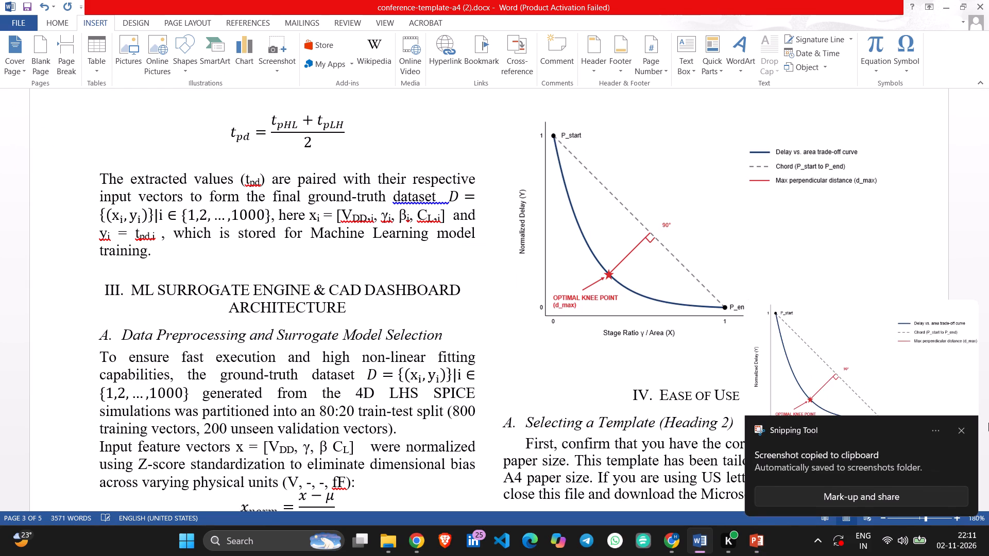
pyautogui.click(959, 431)
# Centre the pasted knee point diagram in its column and shrink it slightly in proportion.
pyautogui.scroll(1, 676, 276)
pyautogui.click(676, 276)
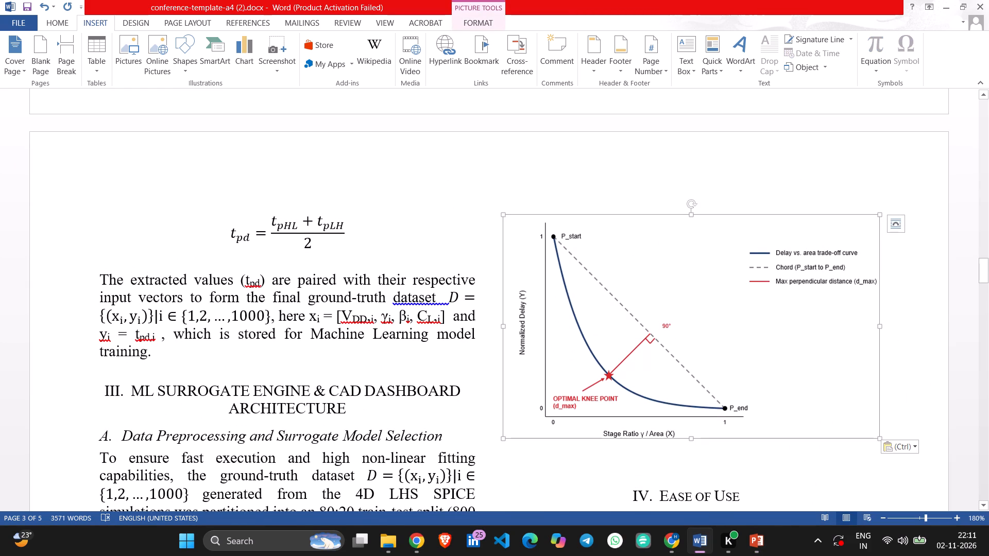
pyautogui.click(52, 18)
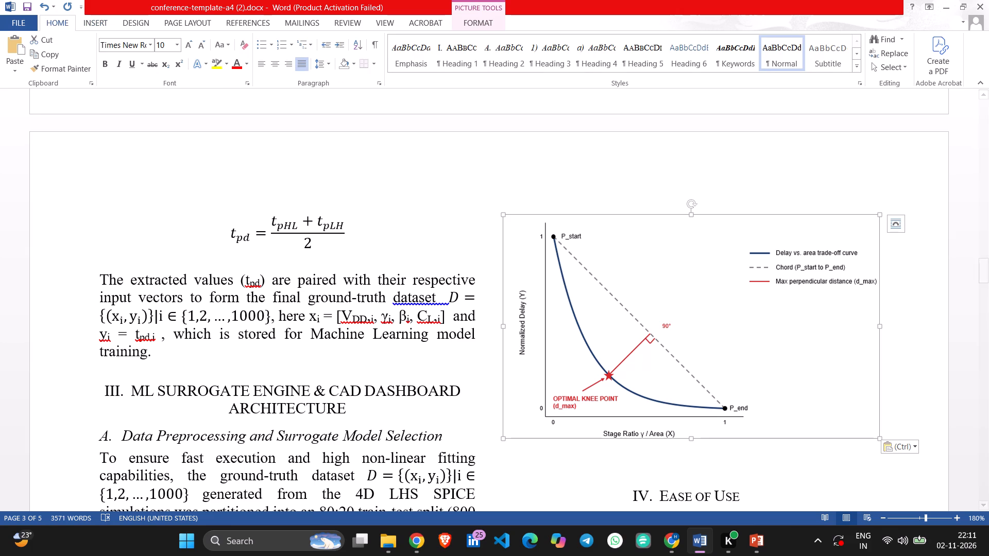
pyautogui.click(270, 68)
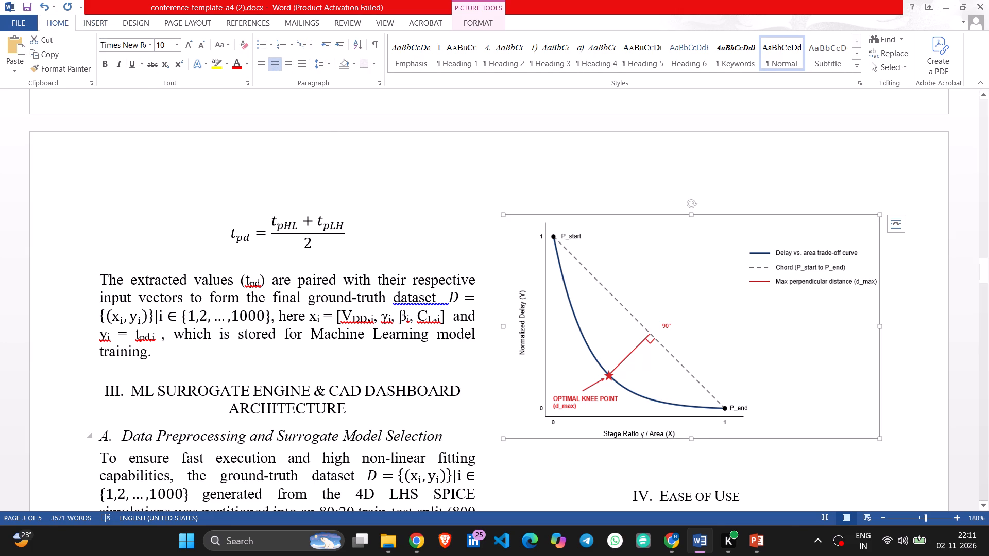
pyautogui.moveTo(501, 440); pyautogui.dragTo(550, 404)
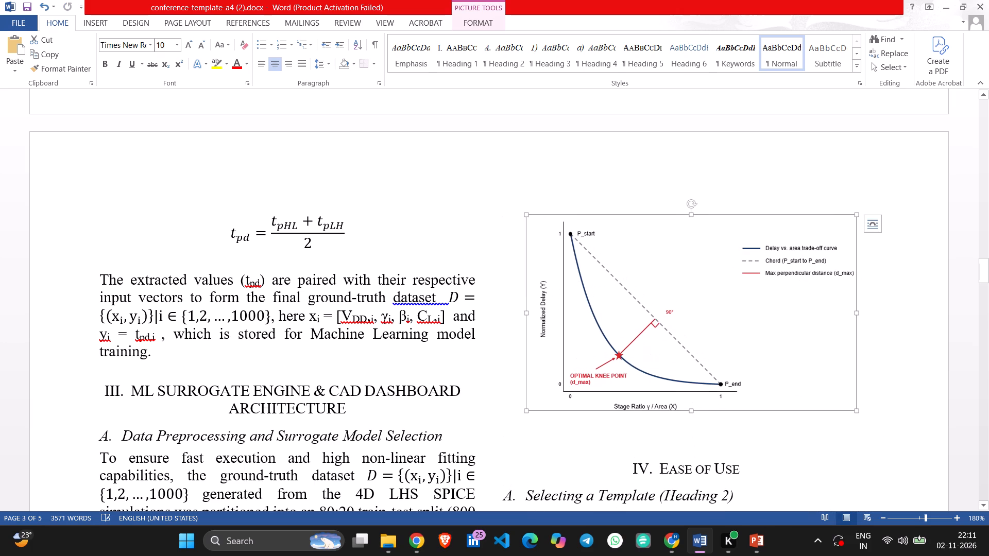
pyautogui.click(785, 259)
# Place the text cursor on the blank line directly below the knee point diagram.
pyautogui.scroll(-2, 580, 334)
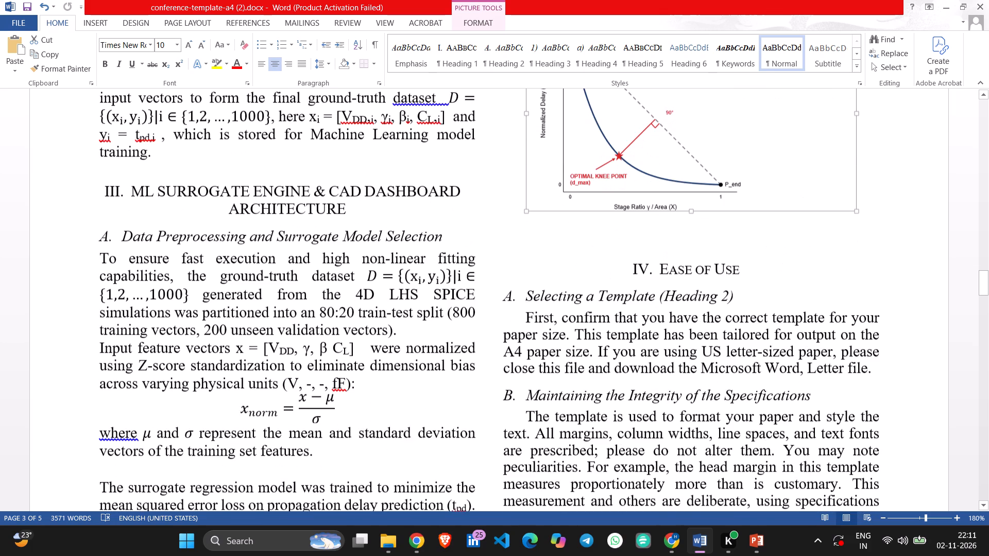
pyautogui.scroll(-1, 561, 217)
pyautogui.scroll(1, 561, 217)
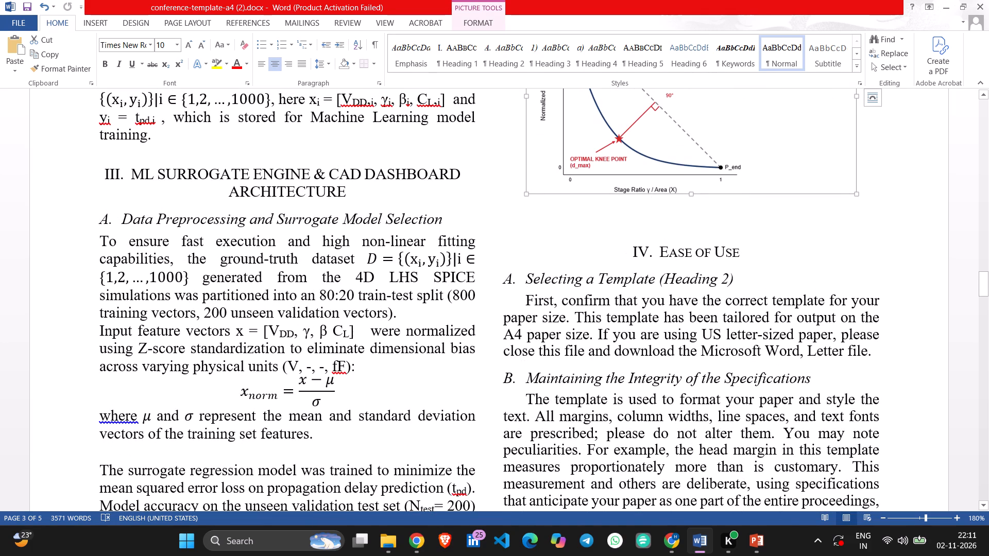
pyautogui.click(575, 207)
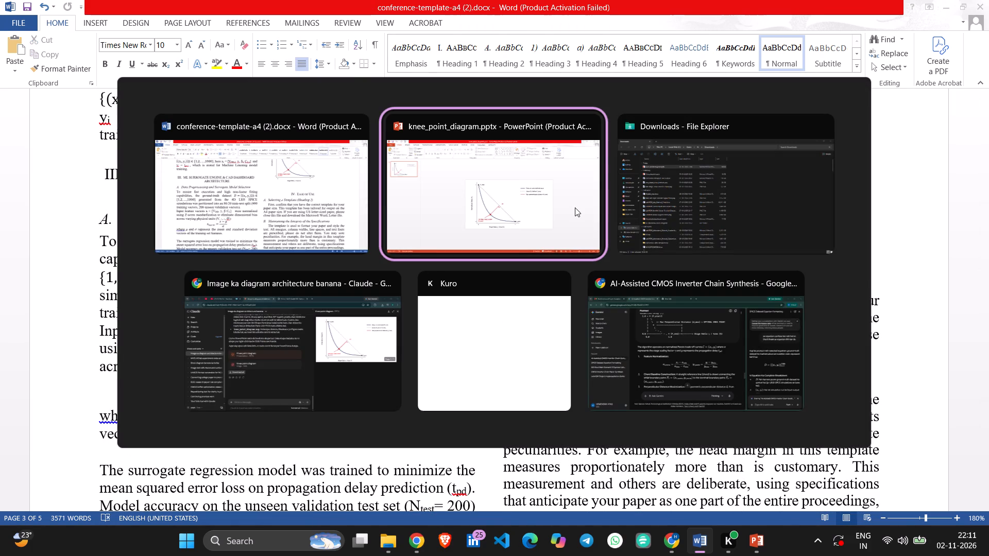
# Switch to PowerPoint and close knee_point_diagram.pptx.
pyautogui.click(988, 0)
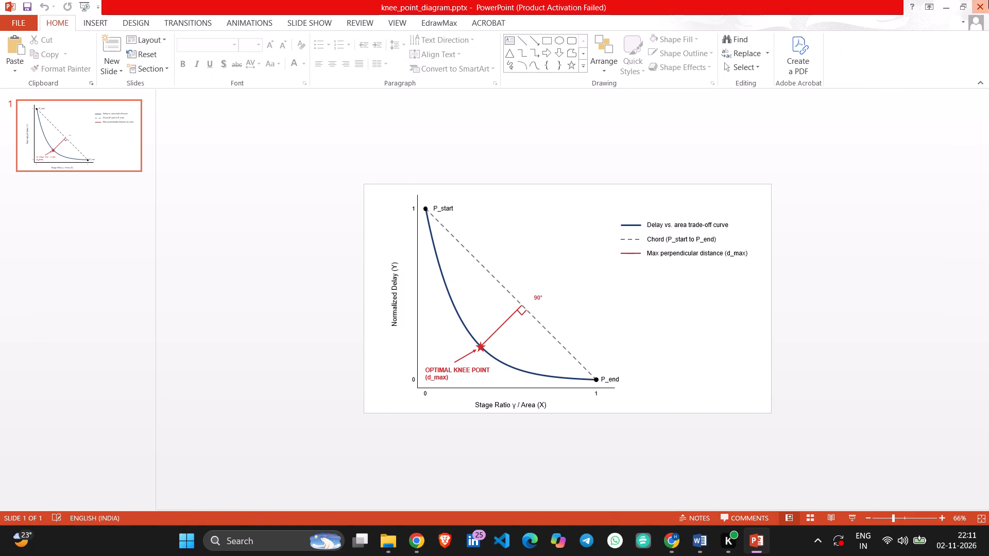
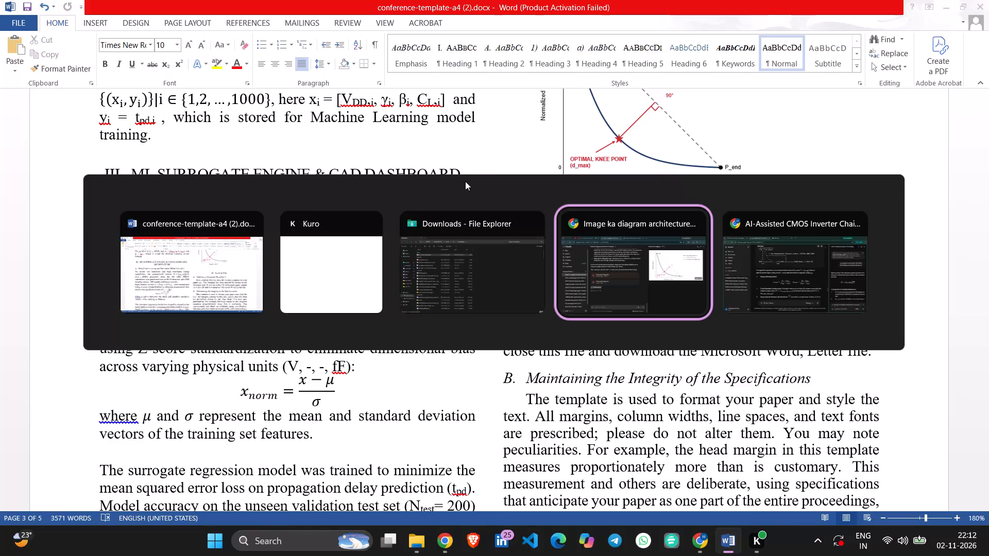
# Close the Downloads window in File Explorer.
pyautogui.scroll(-1, 370, 221)
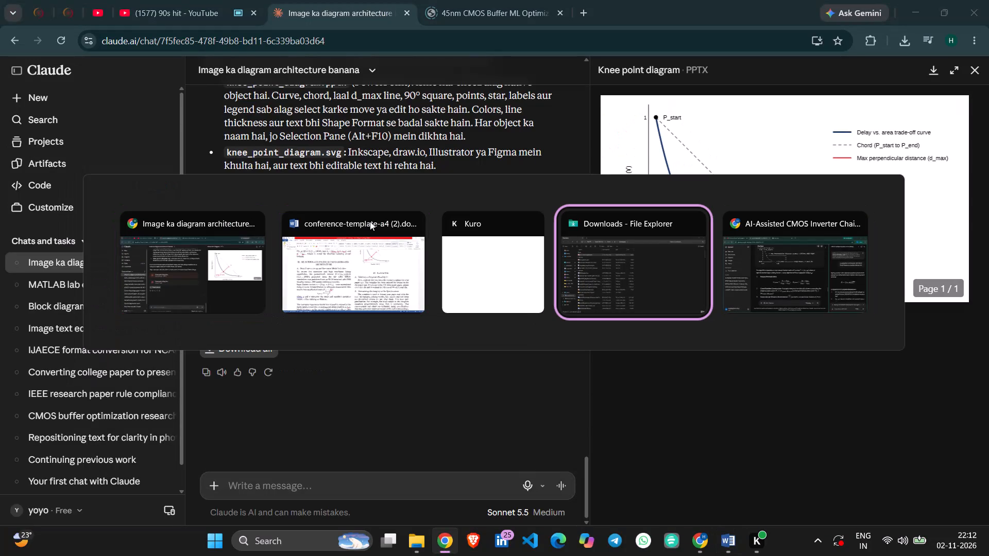
pyautogui.click(963, 0)
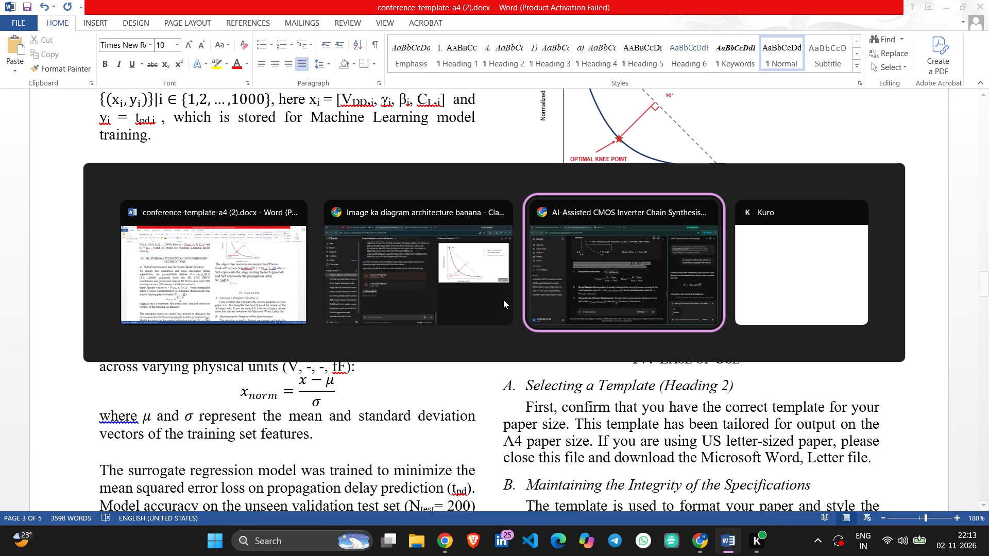
pyautogui.click(168, 0)
pyautogui.press('space')
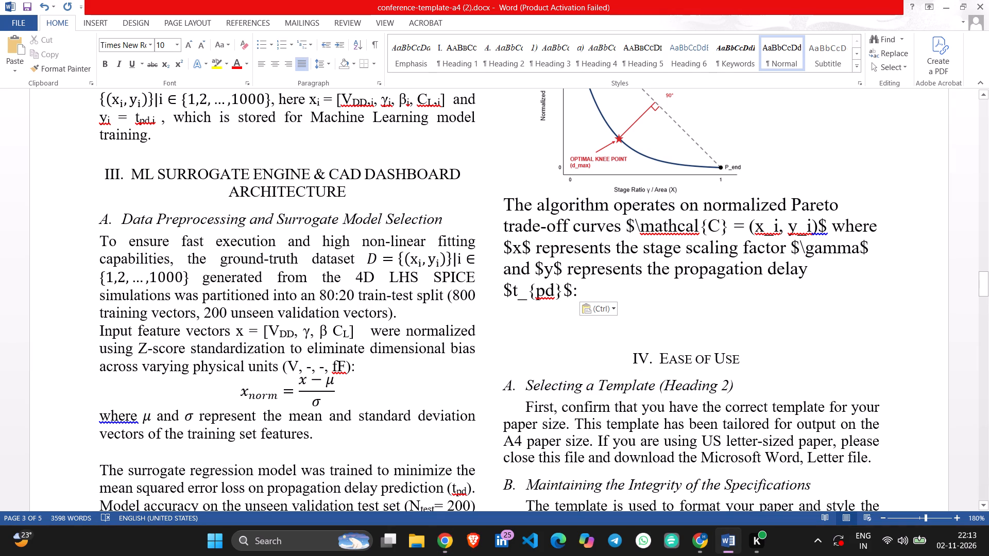
pyautogui.click(602, 311)
pyautogui.click(628, 342)
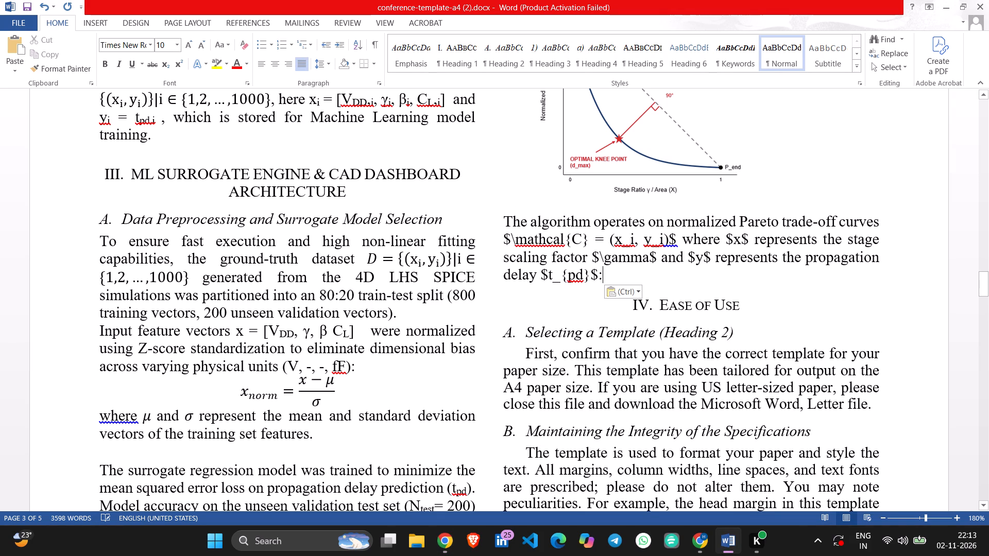
# Change x_i in the pasted sentence to x with a subscript i.
pyautogui.click(566, 242)
pyautogui.click(632, 240)
pyautogui.press('Left')
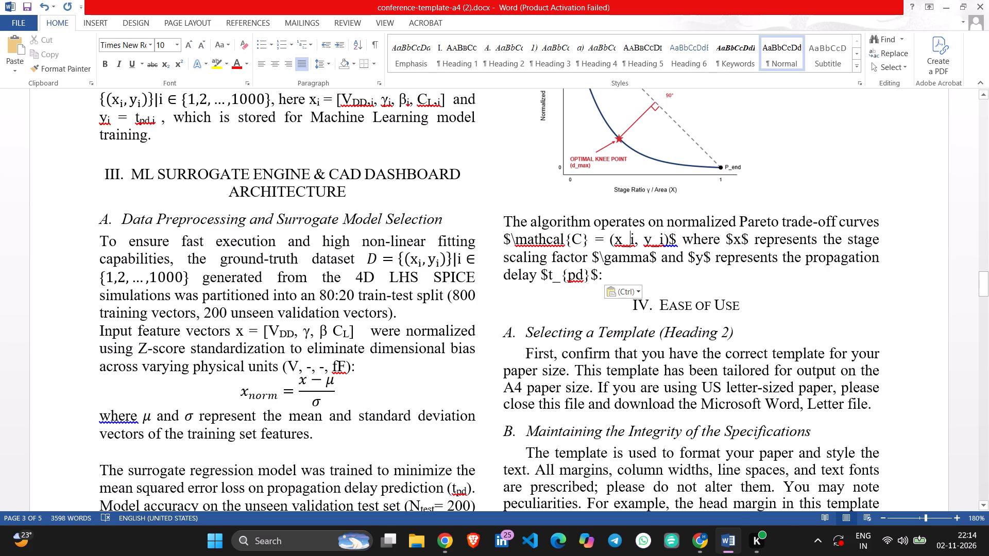
pyautogui.press('BackSpace')
pyautogui.hotkey('shift', 'Right')
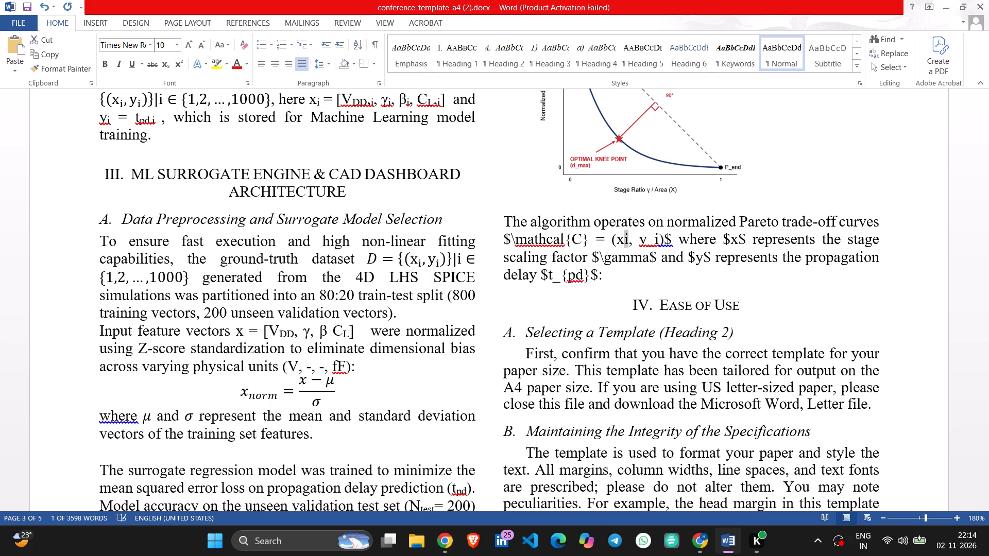
pyautogui.hotkey('ctrl', '=')
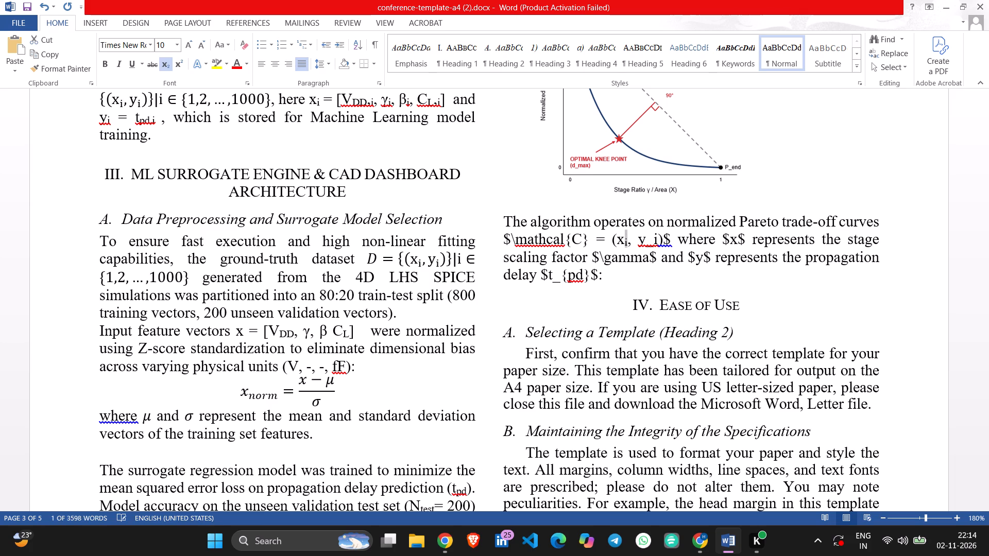
# Change y_i to y with a subscript i and remove the dollar sign after the closing parenthesis.
pyautogui.press('Right')
pyautogui.press('Right')
pyautogui.press('Right')
pyautogui.press('Right')
pyautogui.press('Delete')
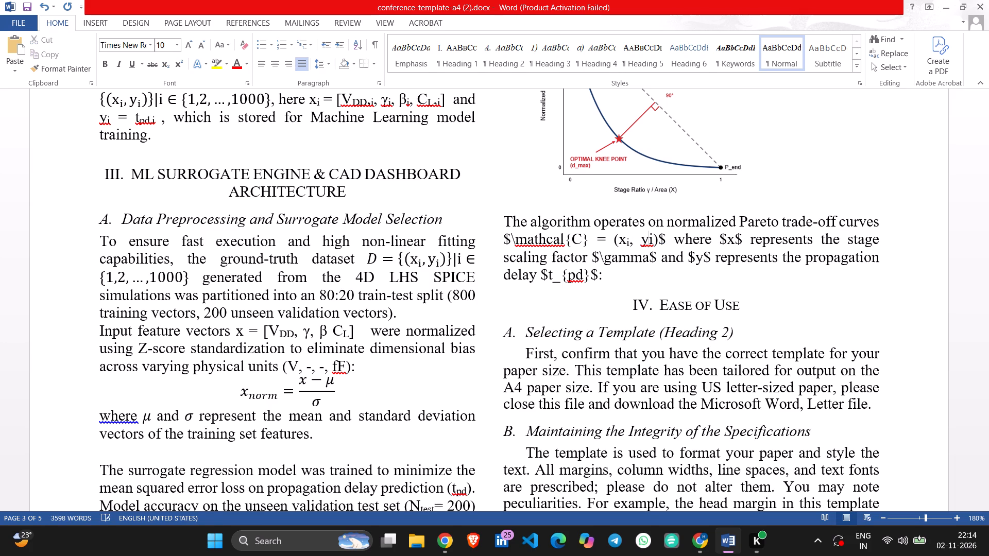
pyautogui.hotkey('shift', 'Right')
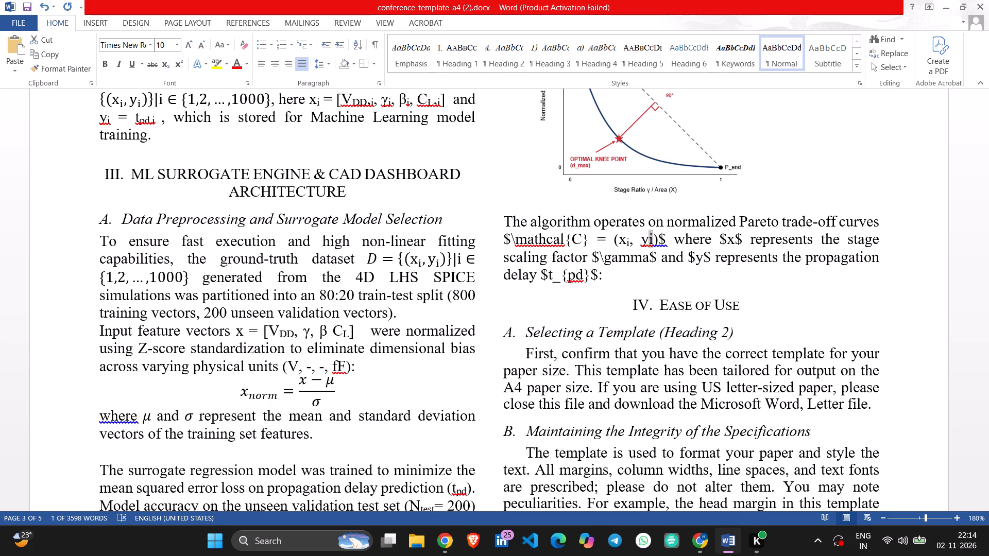
pyautogui.hotkey('ctrl', '=')
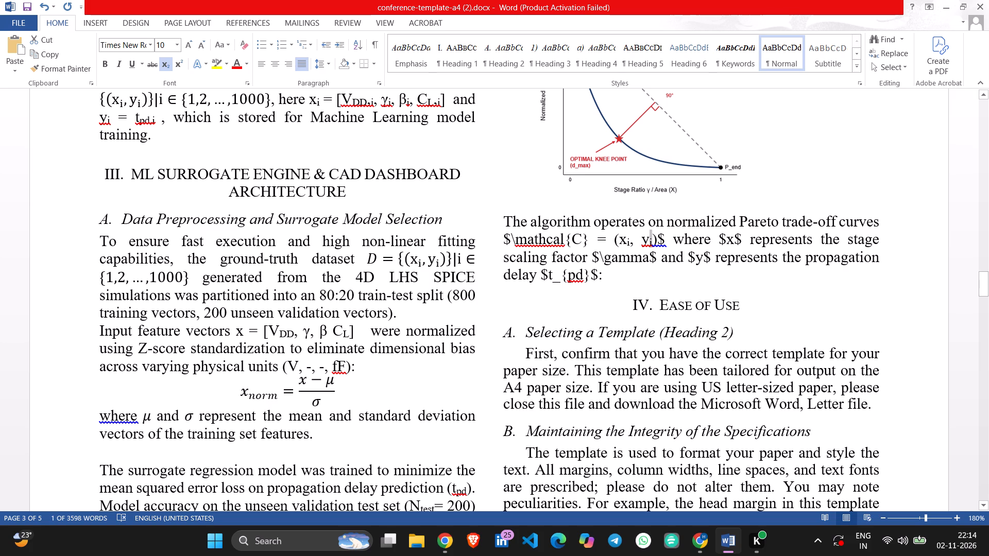
pyautogui.click(669, 238)
pyautogui.press('BackSpace')
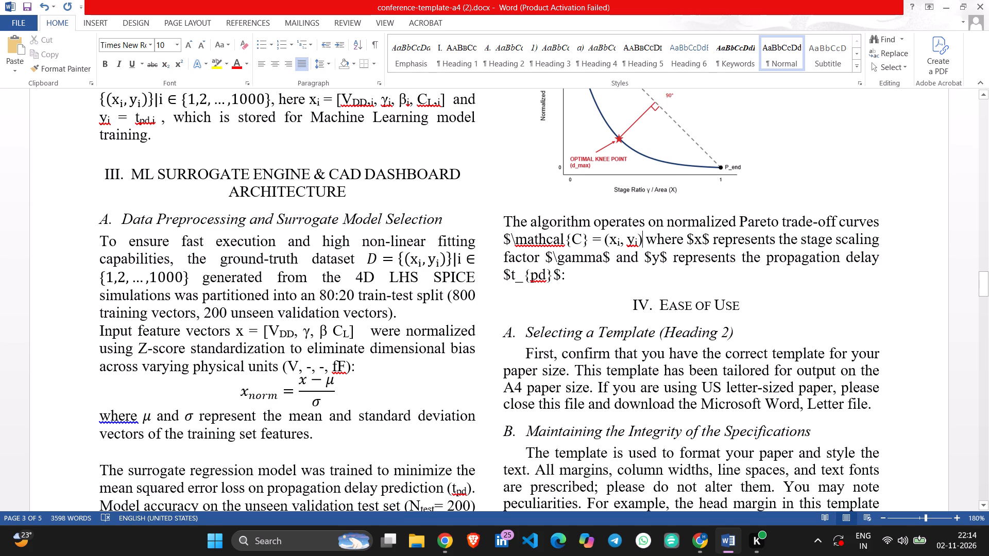
pyautogui.press('space')
# Replace the LaTeX code $\mathcal{C} before the equals sign with a plain capital C.
pyautogui.moveTo(561, 238); pyautogui.dragTo(545, 238)
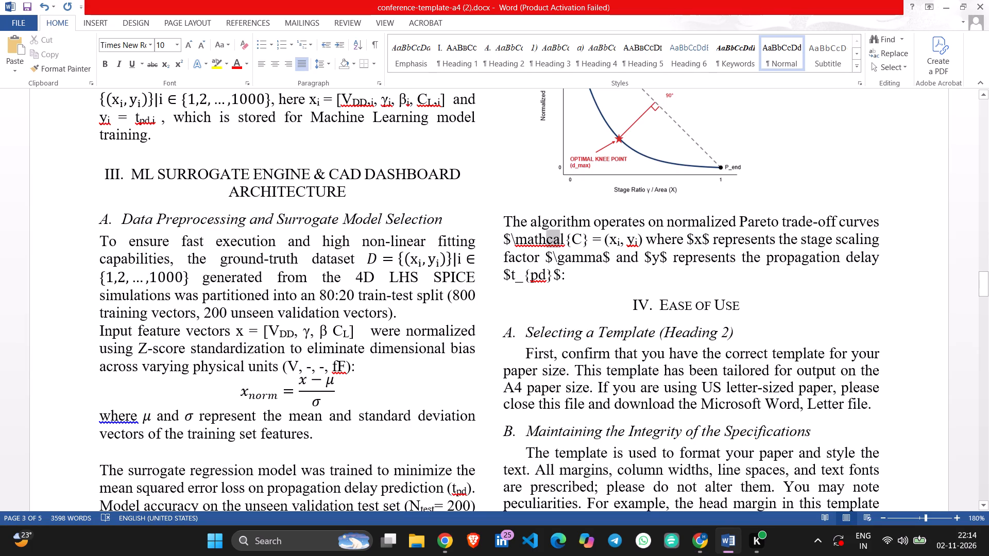
pyautogui.moveTo(545, 238); pyautogui.dragTo(507, 238)
pyautogui.press('BackSpace')
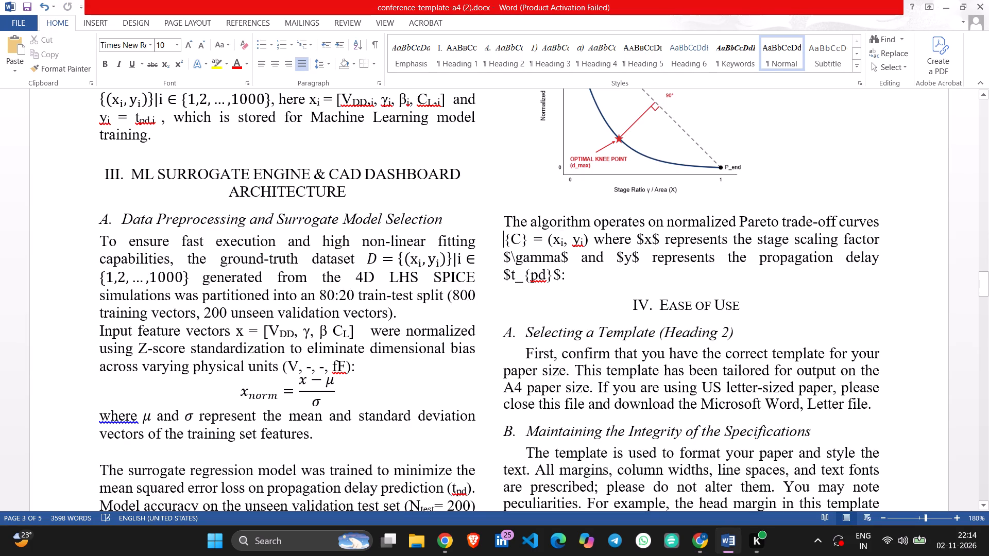
pyautogui.press('Delete')
pyautogui.press('Delete')
pyautogui.press('Delete')
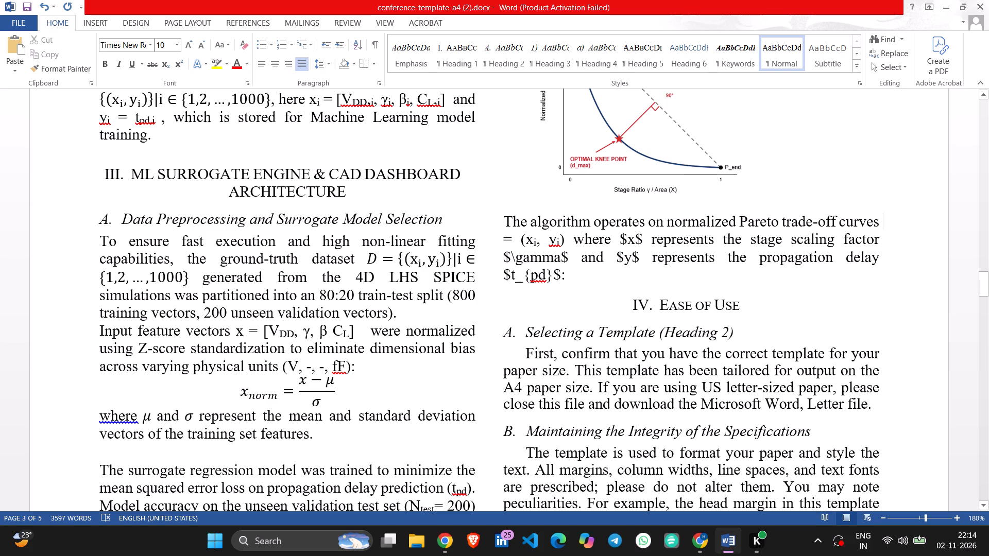
pyautogui.hotkey('shift', 'c')
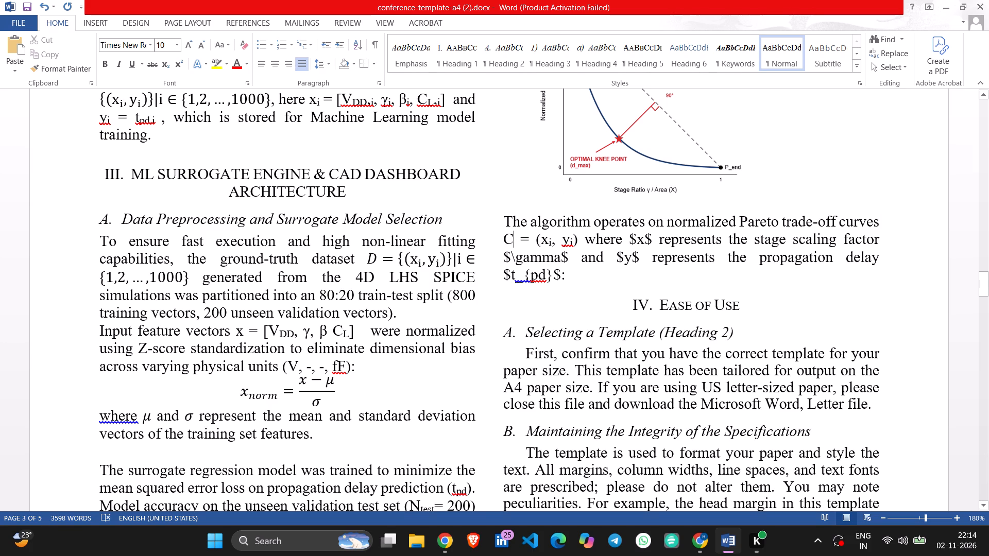
# Replace $x$ and $y$ in the pasted sentence with plain x and y.
pyautogui.click(653, 243)
pyautogui.press('BackSpace')
pyautogui.press('BackSpace')
pyautogui.press('BackSpace')
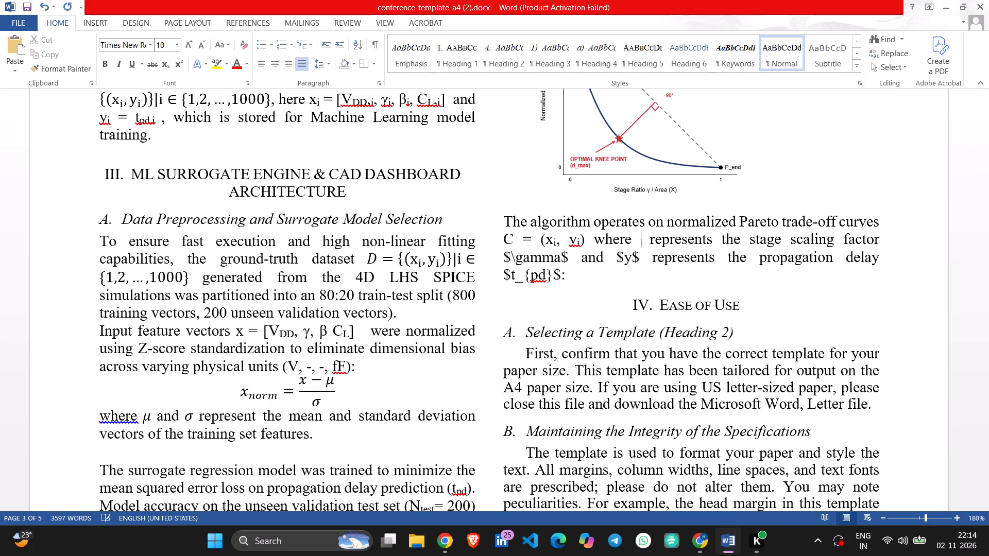
pyautogui.press('x')
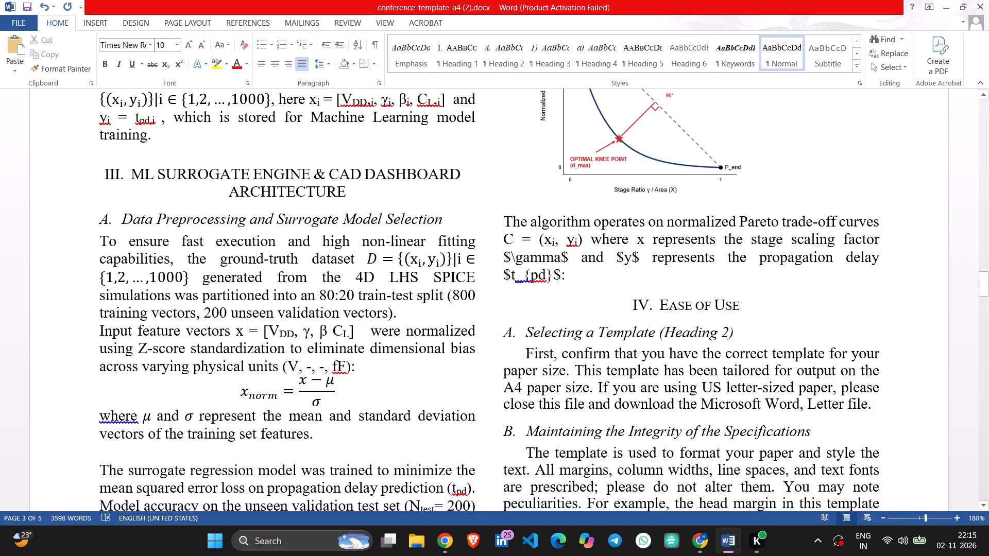
pyautogui.click(639, 254)
pyautogui.press('BackSpace')
pyautogui.press('BackSpace')
pyautogui.press('BackSpace')
pyautogui.press('y')
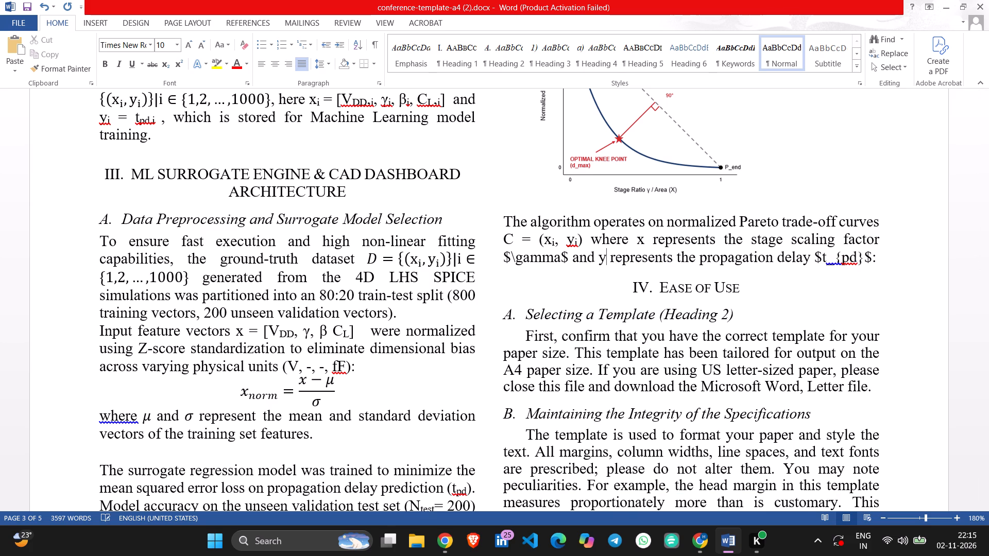
# Replace $t_{pd}$ after "propagation delay" with tpd, setting pd as subscript.
pyautogui.click(871, 259)
pyautogui.press('BackSpace')
pyautogui.press('BackSpace')
pyautogui.press('BackSpace')
pyautogui.press('BackSpace')
pyautogui.press('BackSpace')
pyautogui.press('BackSpace')
pyautogui.press('BackSpace')
pyautogui.press('BackSpace')
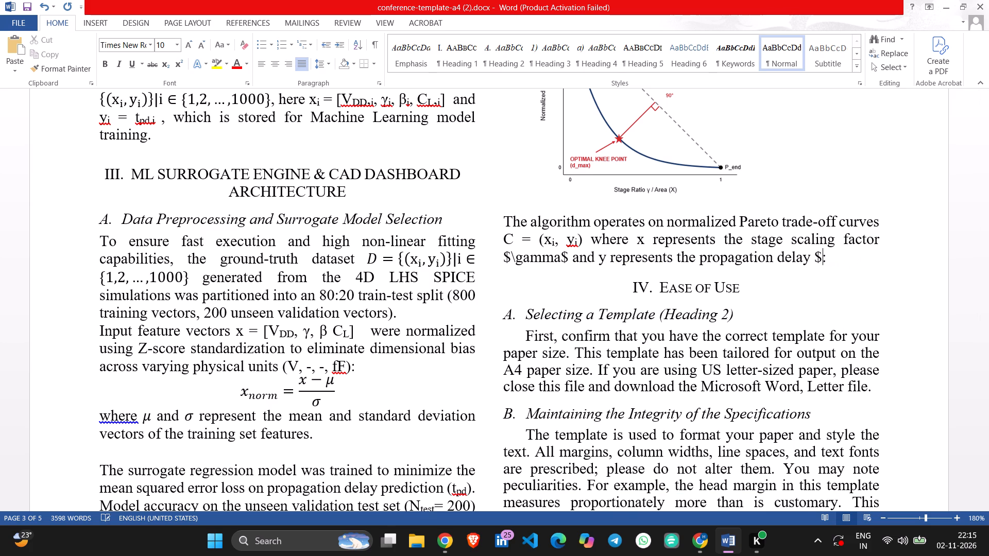
pyautogui.write('tpd')
pyautogui.hotkey('shift', 'Left')
pyautogui.hotkey('shift', 'Left')
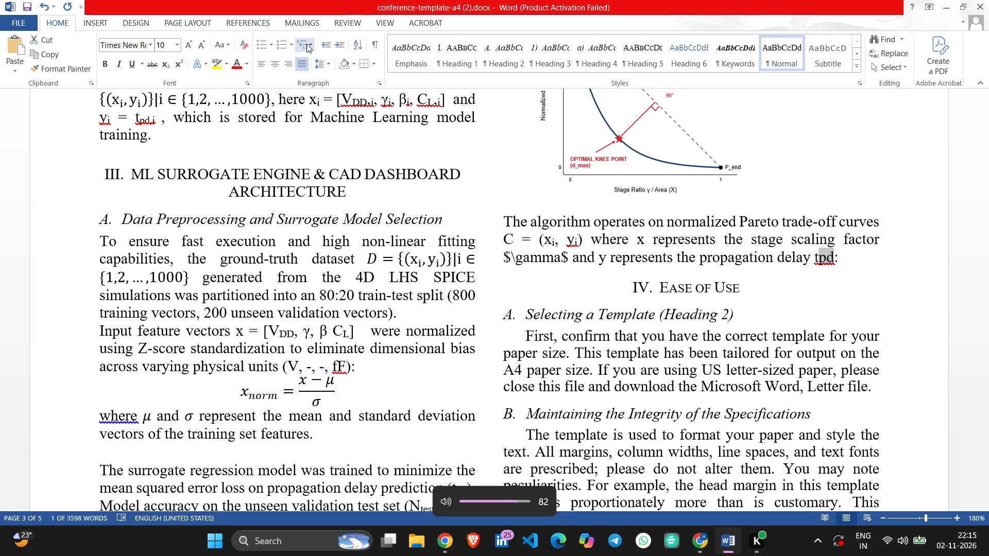
pyautogui.hotkey('ctrl', '=')
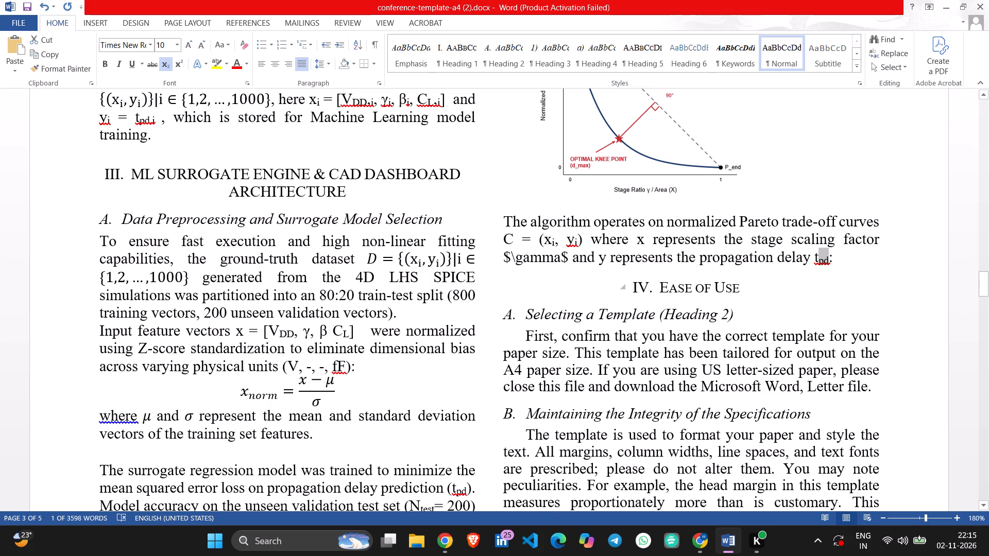
# Replace $\gamma$ after "stage scaling factor" with the γ symbol copied from the input feature vector sentence.
pyautogui.moveTo(568, 258); pyautogui.dragTo(518, 266)
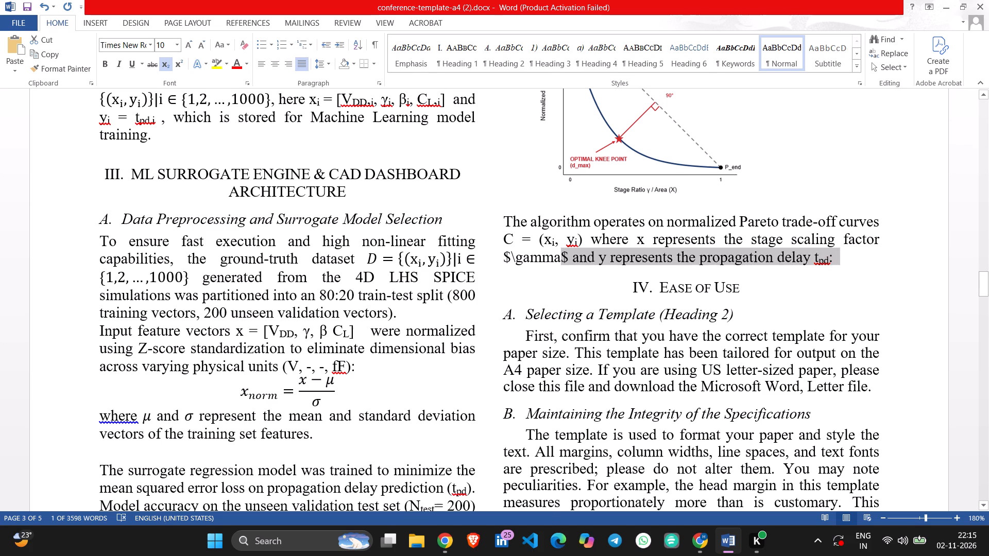
pyautogui.moveTo(518, 266); pyautogui.dragTo(503, 260)
pyautogui.press('BackSpace')
pyautogui.press('Delete')
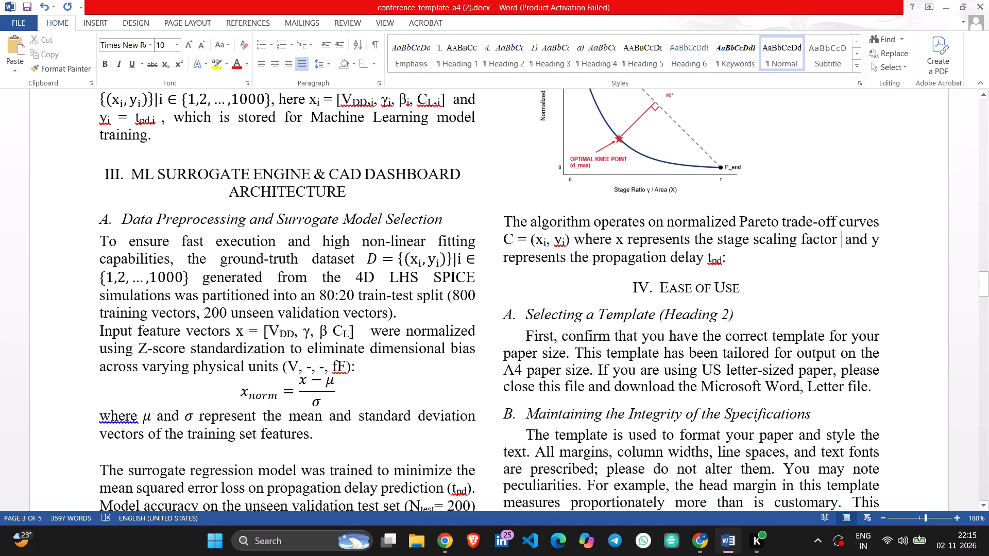
pyautogui.moveTo(310, 332); pyautogui.dragTo(305, 332)
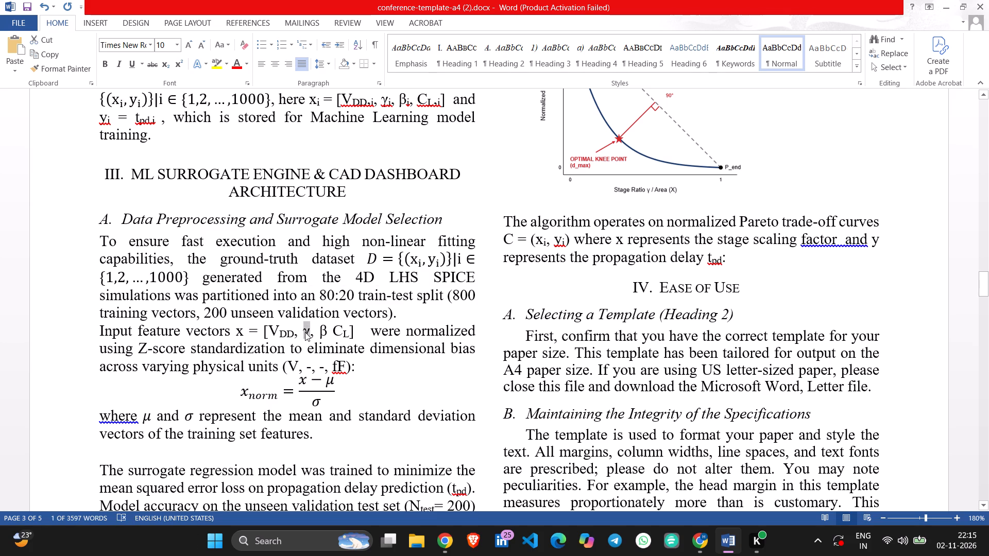
pyautogui.hotkey('ctrl', 'c')
pyautogui.click(839, 242)
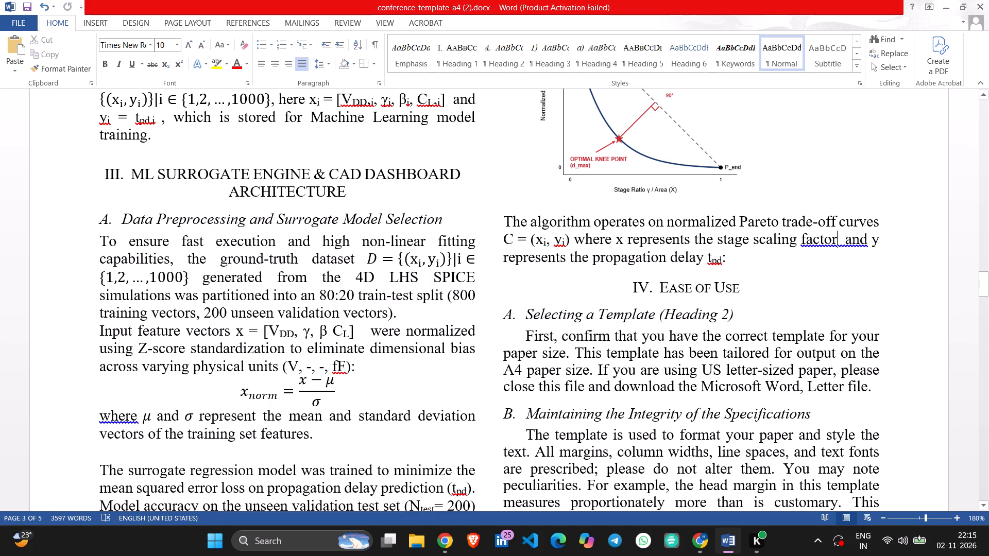
pyautogui.press('Right')
pyautogui.hotkey('ctrl', 'v')
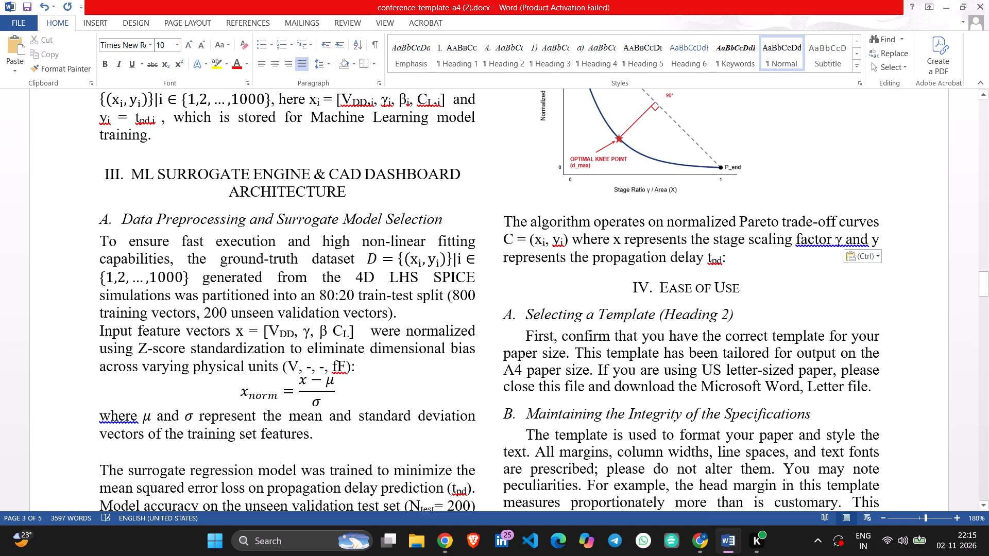
pyautogui.click(873, 255)
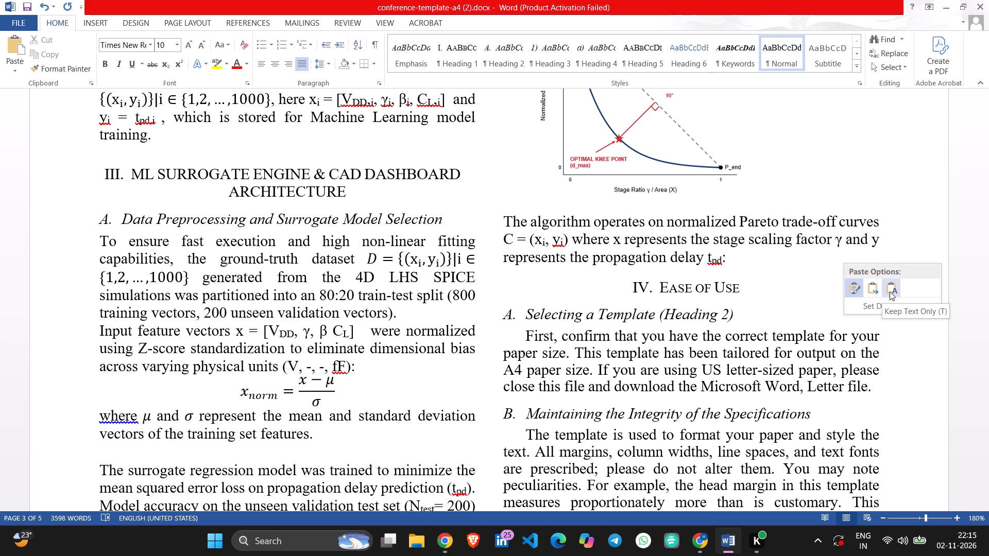
pyautogui.click(801, 279)
# Copy the Arial γ from the Stage 2 sizing equation and paste it over the γ in the xi vector of the ground-truth dataset paragraph.
pyautogui.scroll(2, 493, 218)
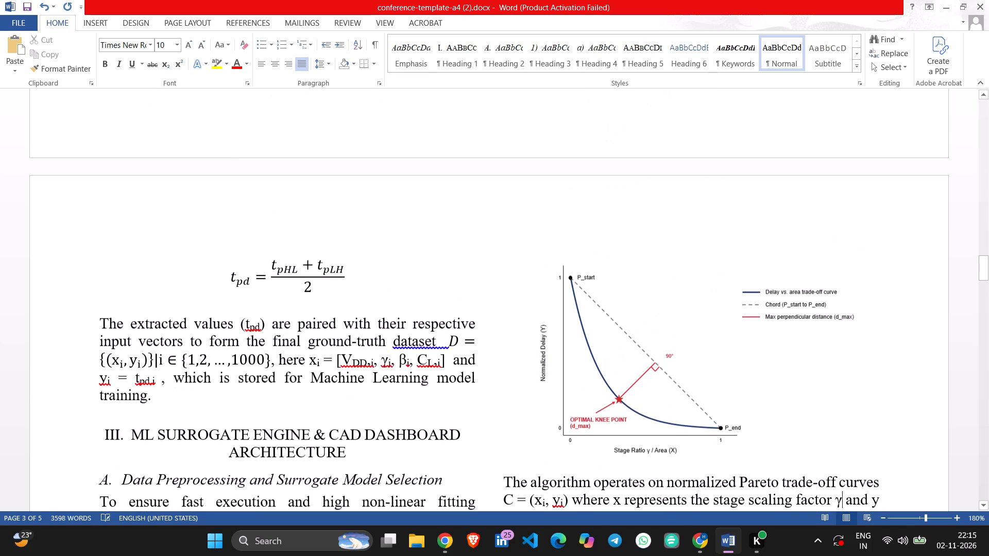
pyautogui.scroll(3, 458, 295)
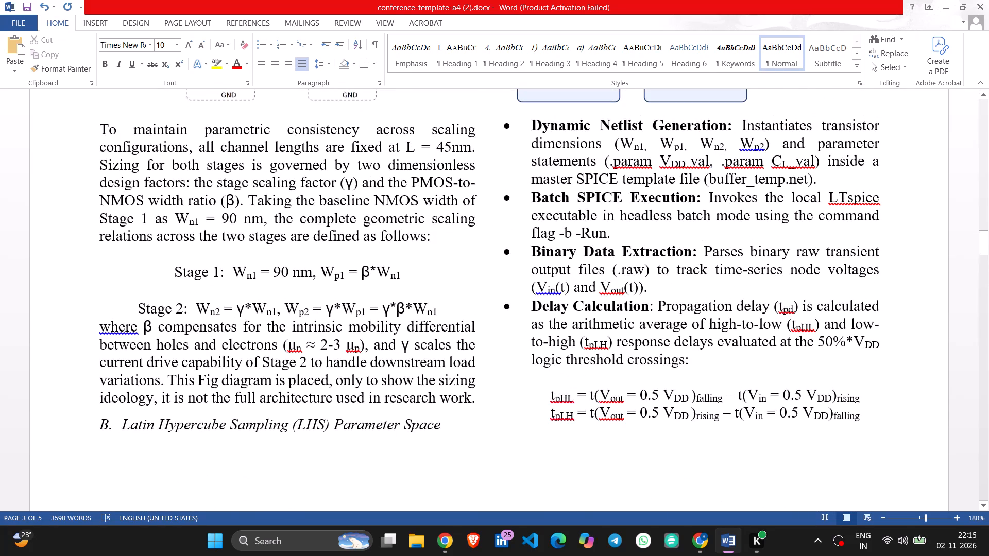
pyautogui.moveTo(333, 309); pyautogui.dragTo(331, 310)
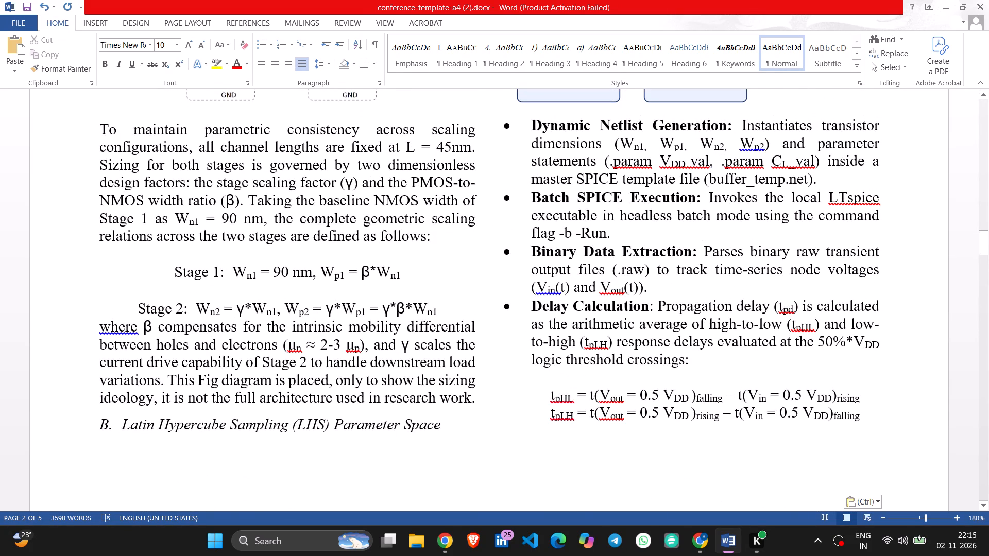
pyautogui.moveTo(331, 310); pyautogui.dragTo(328, 310)
pyautogui.hotkey('ctrl', 'c')
pyautogui.scroll(-3, 328, 310)
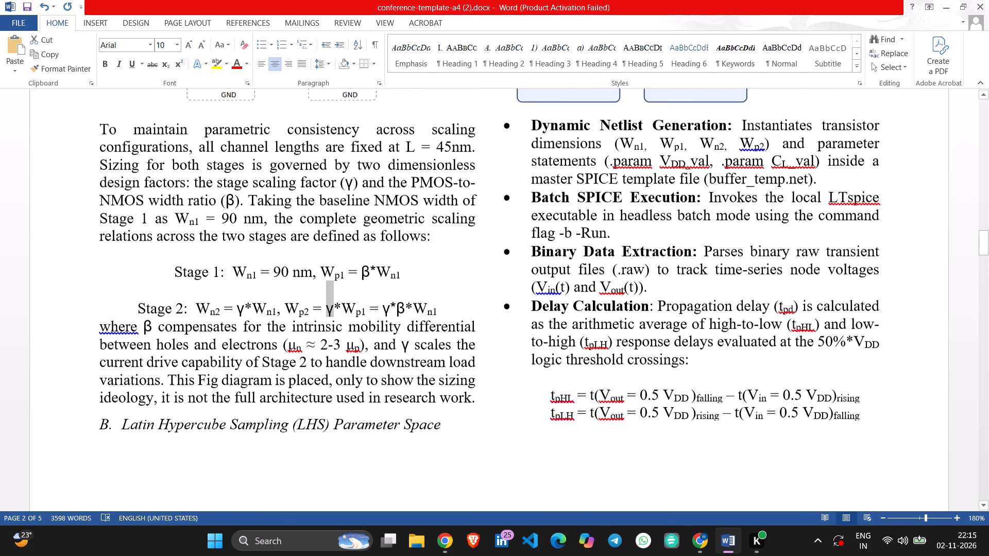
pyautogui.scroll(-1, 558, 332)
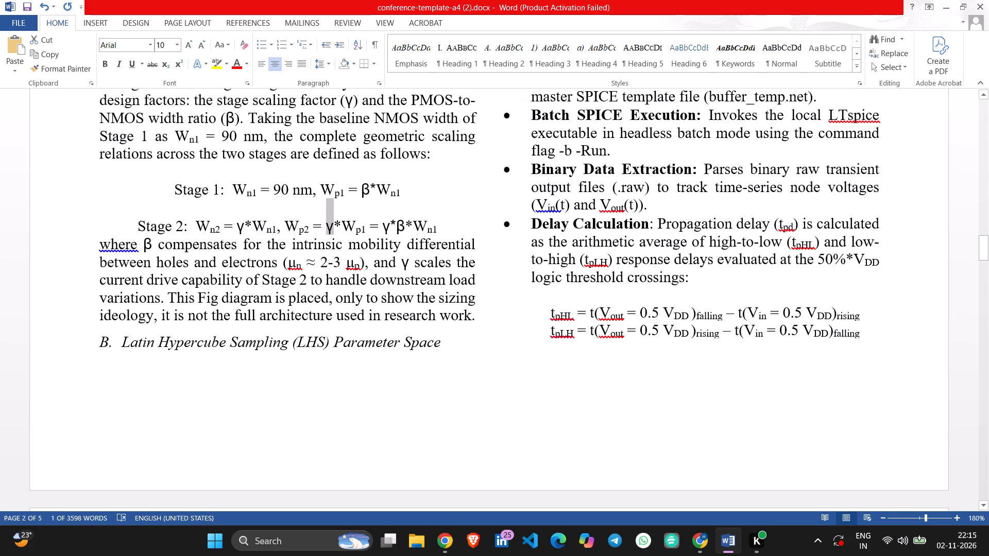
pyautogui.scroll(-6, 558, 332)
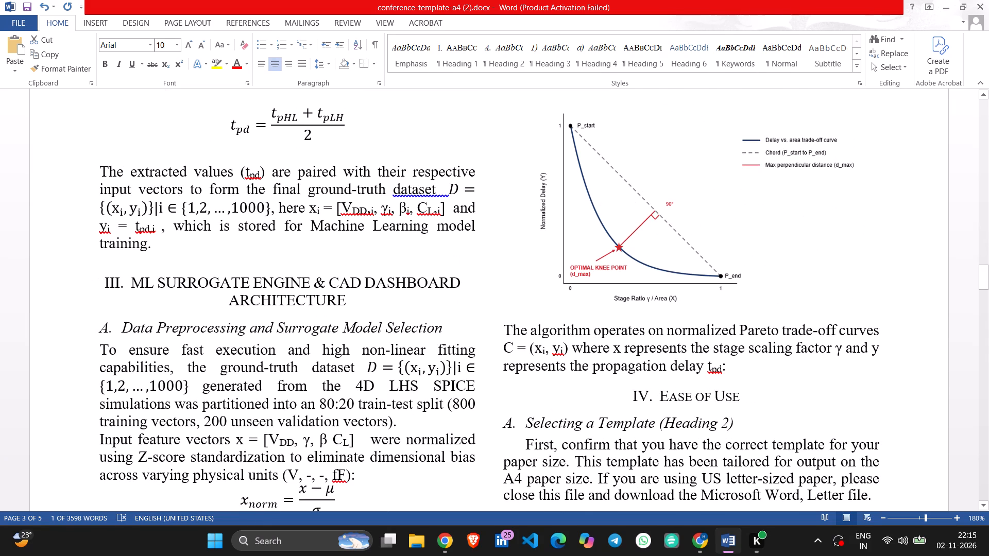
pyautogui.moveTo(389, 211); pyautogui.dragTo(387, 211)
pyautogui.moveTo(387, 211); pyautogui.dragTo(383, 213)
pyautogui.hotkey('ctrl', 'v')
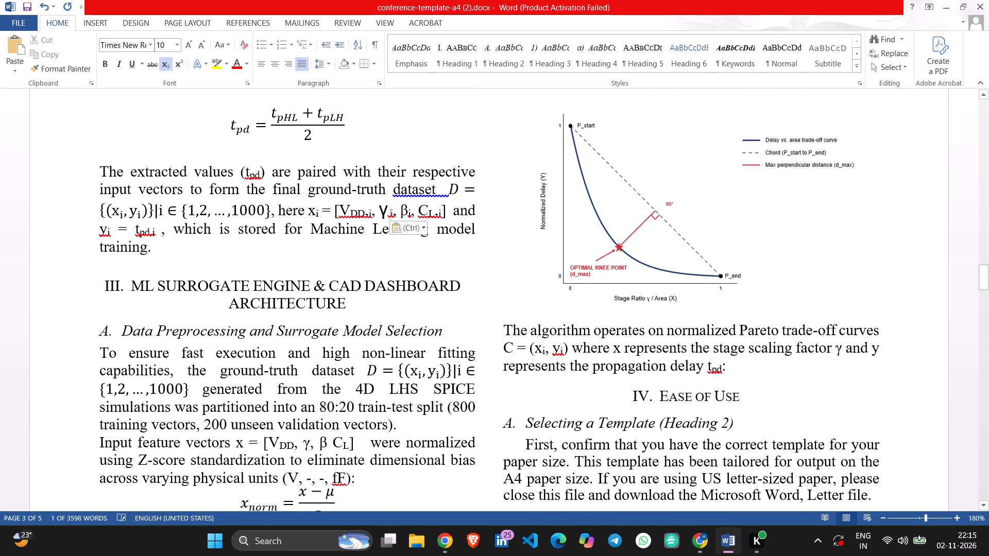
# Replace the γ in the "Input feature vectors" sentence with the copied Arial γ.
pyautogui.scroll(-2, 423, 264)
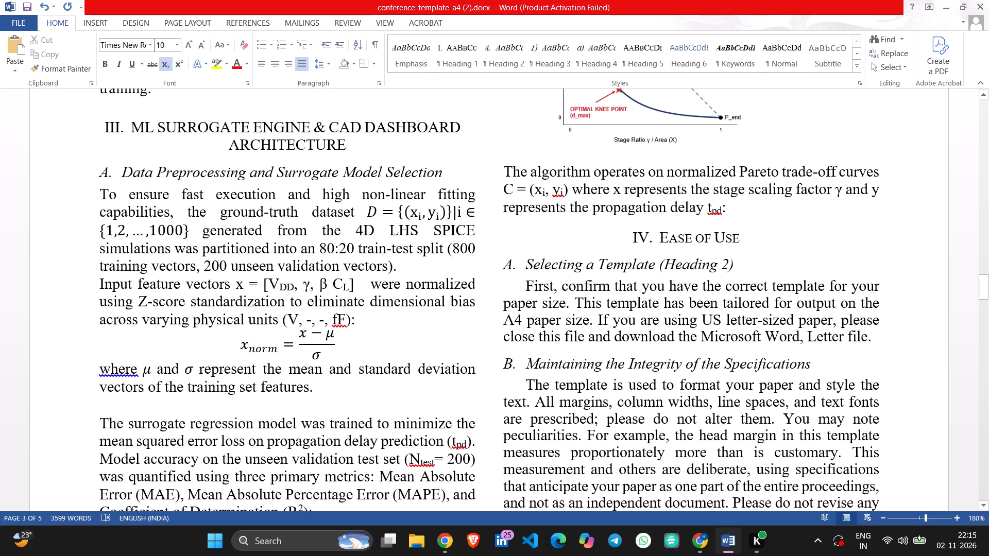
pyautogui.moveTo(311, 285); pyautogui.dragTo(308, 285)
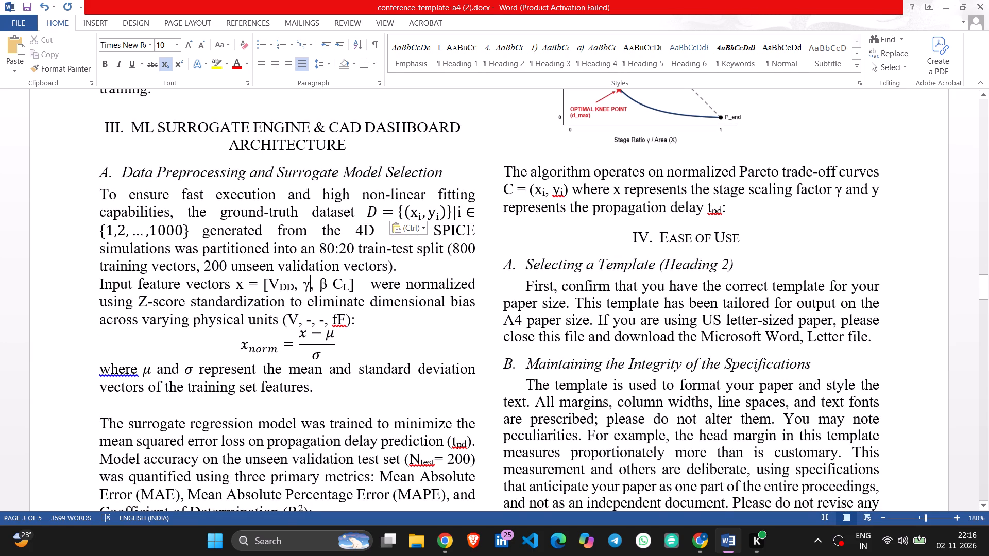
pyautogui.moveTo(308, 285); pyautogui.dragTo(305, 286)
pyautogui.hotkey('ctrl', 'v')
# Check the section's remaining symbols and replace the γ after "stage scaling factor" with the copied Arial γ.
pyautogui.scroll(1, 305, 286)
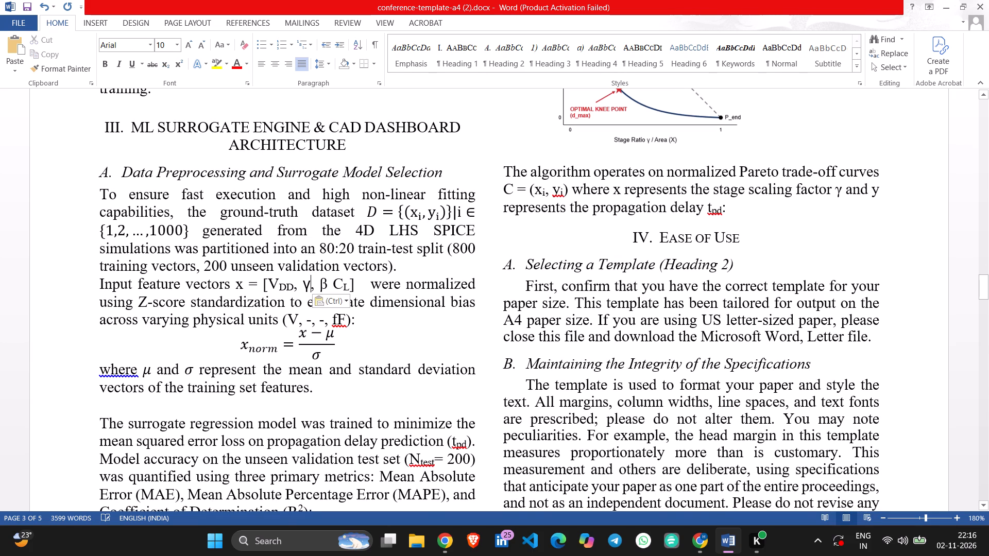
pyautogui.scroll(2, 305, 286)
pyautogui.scroll(-1, 389, 287)
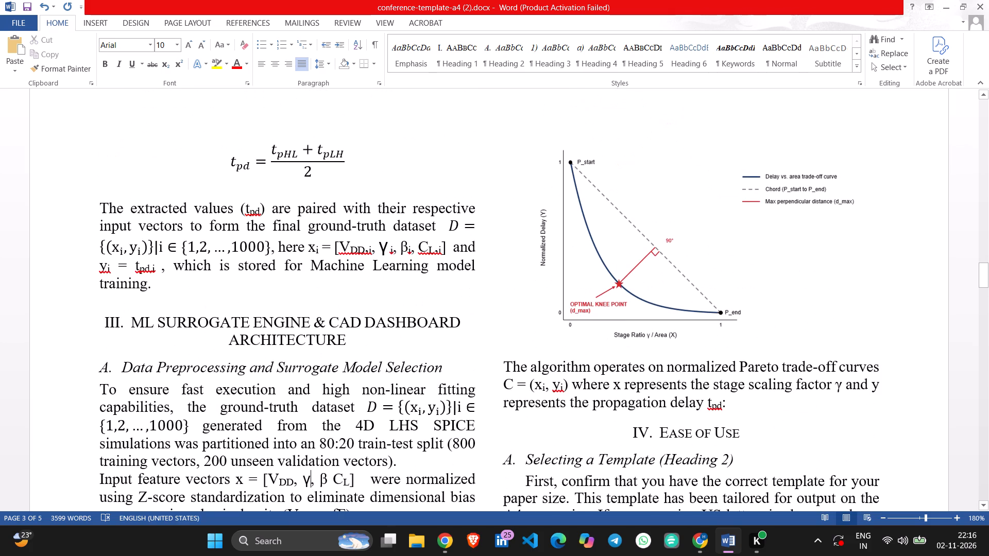
pyautogui.scroll(-1, 389, 287)
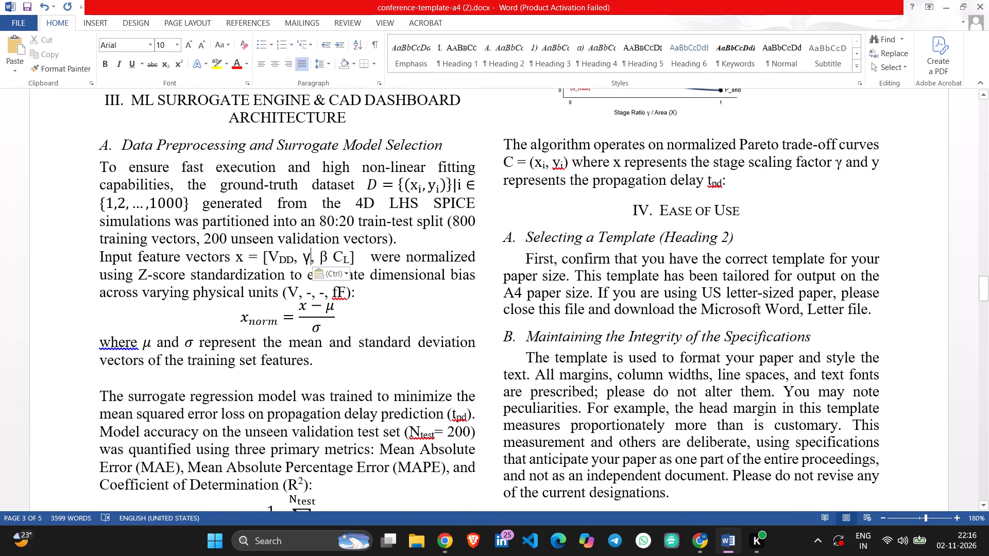
pyautogui.scroll(-1, 309, 304)
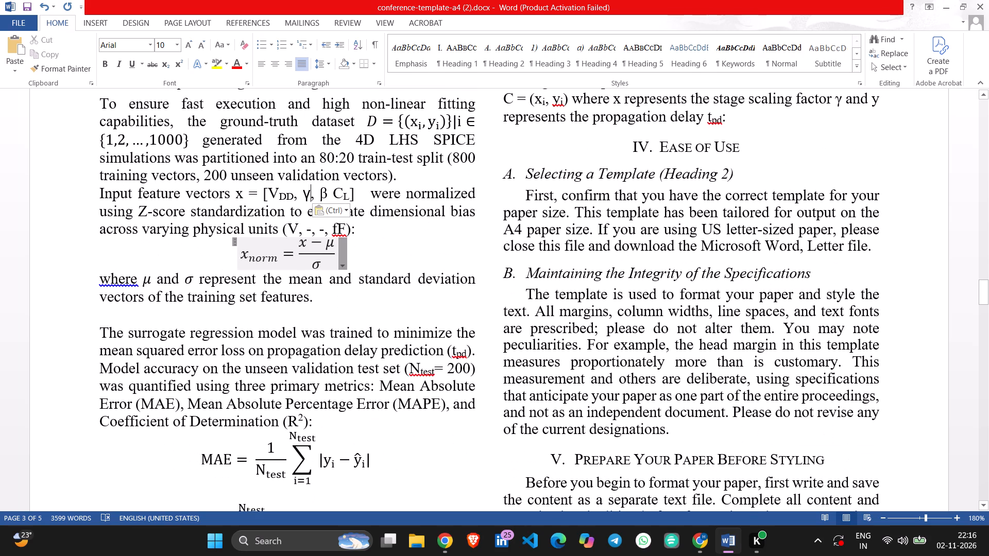
pyautogui.scroll(-1, 415, 267)
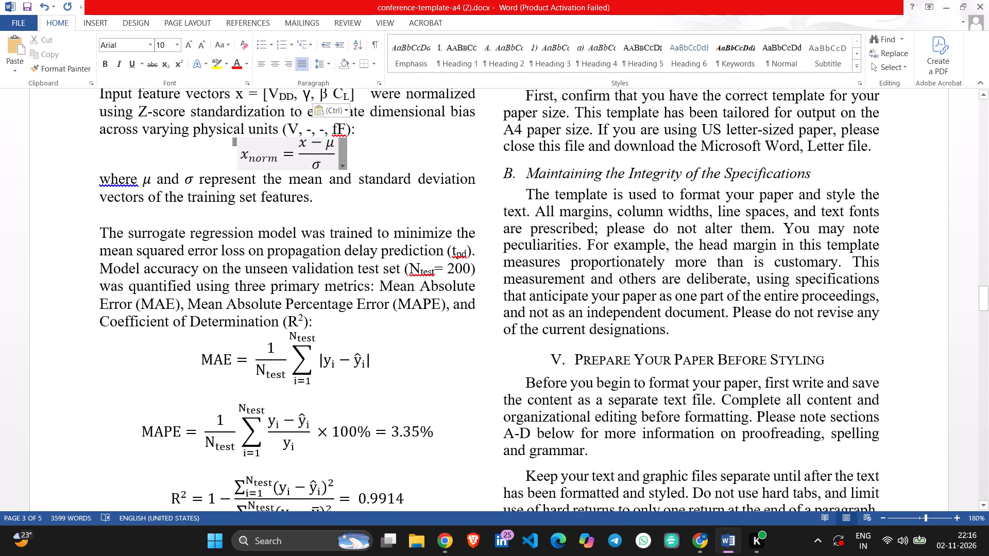
pyautogui.scroll(-5, 366, 331)
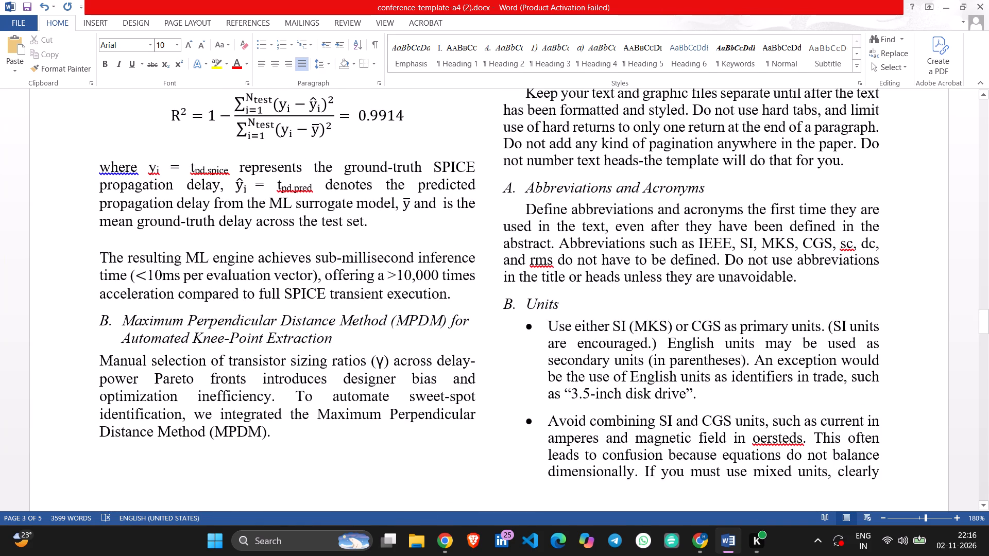
pyautogui.scroll(4, 595, 297)
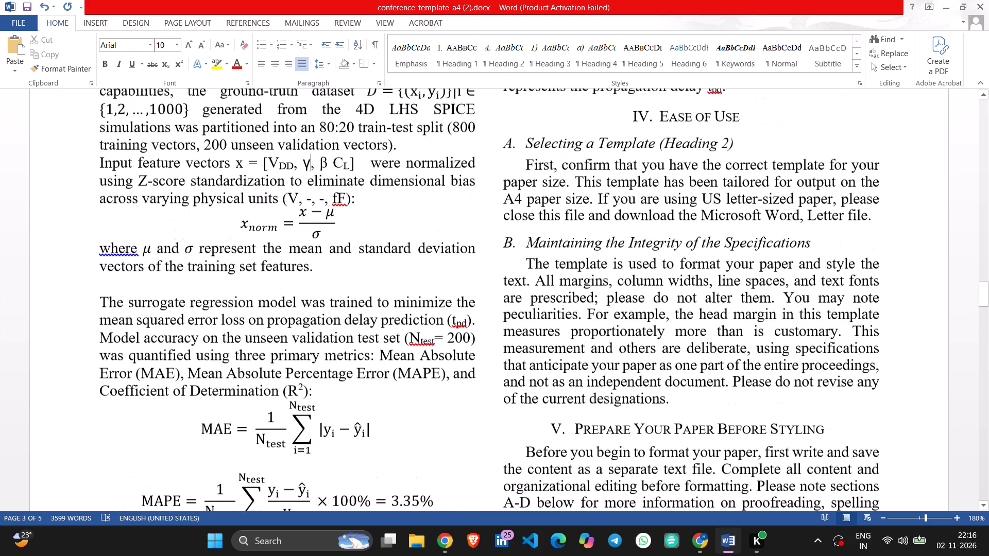
pyautogui.scroll(1, 670, 268)
pyautogui.scroll(1, 698, 220)
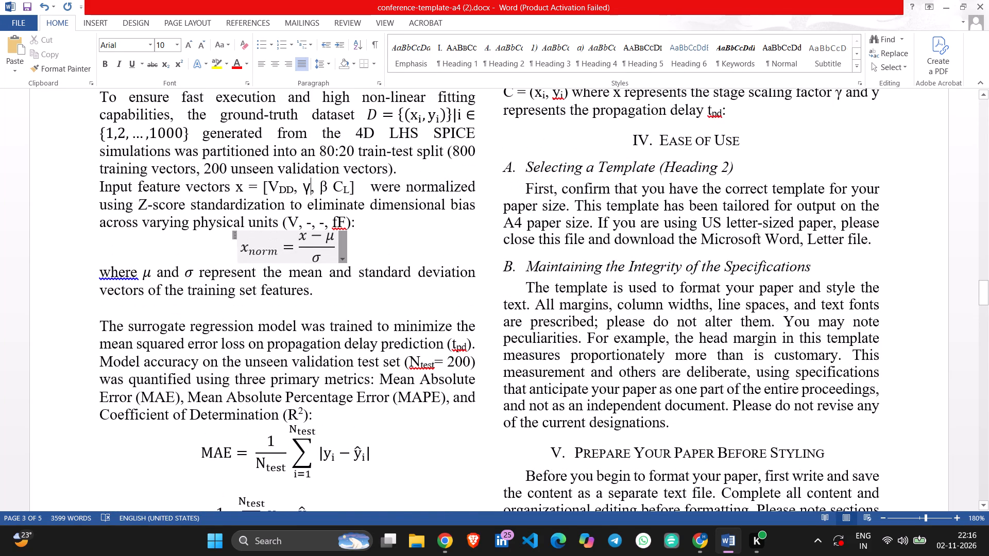
pyautogui.scroll(1, 698, 220)
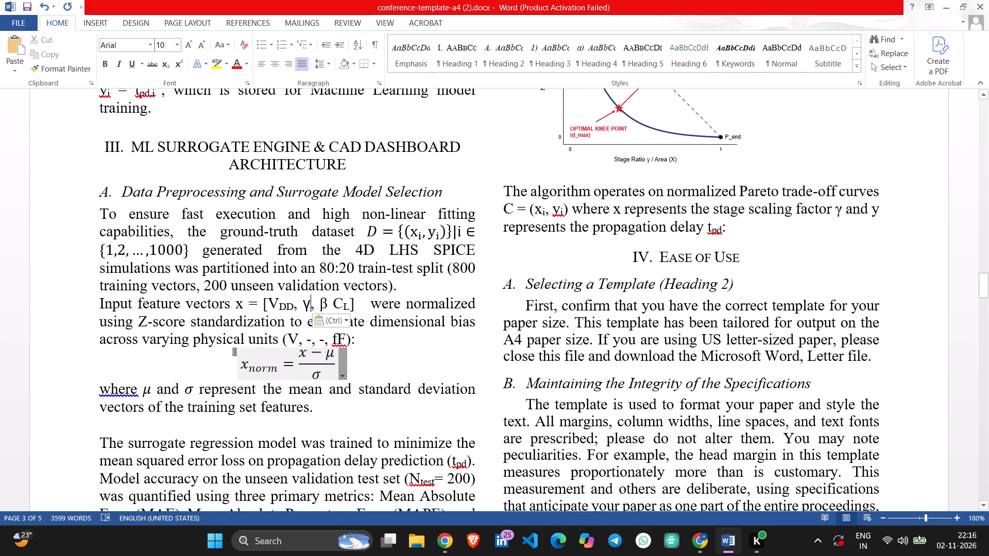
pyautogui.moveTo(843, 213); pyautogui.dragTo(837, 209)
pyautogui.hotkey('ctrl', 'v')
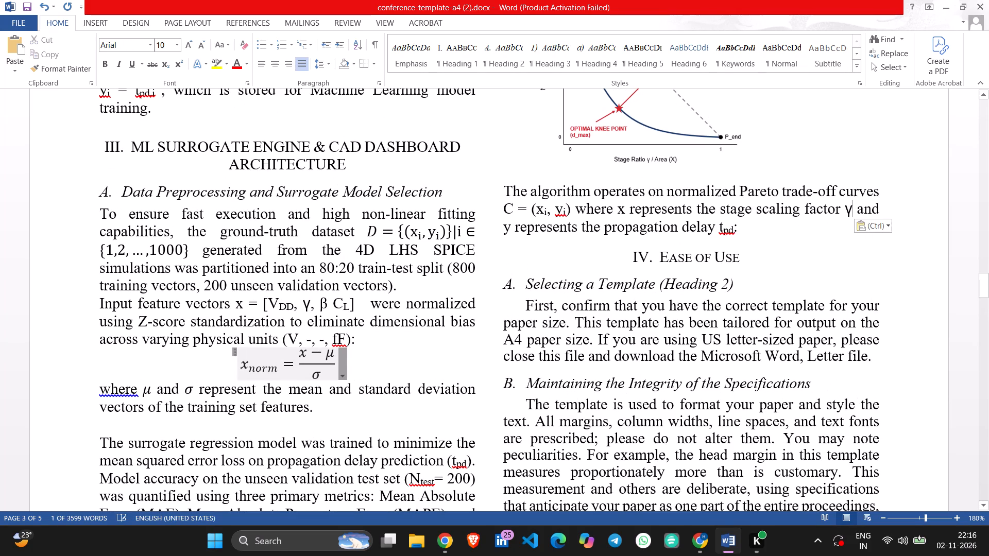
# Add a new line after the sentence ending in "propagation delay tpd:".
pyautogui.scroll(1, 579, 216)
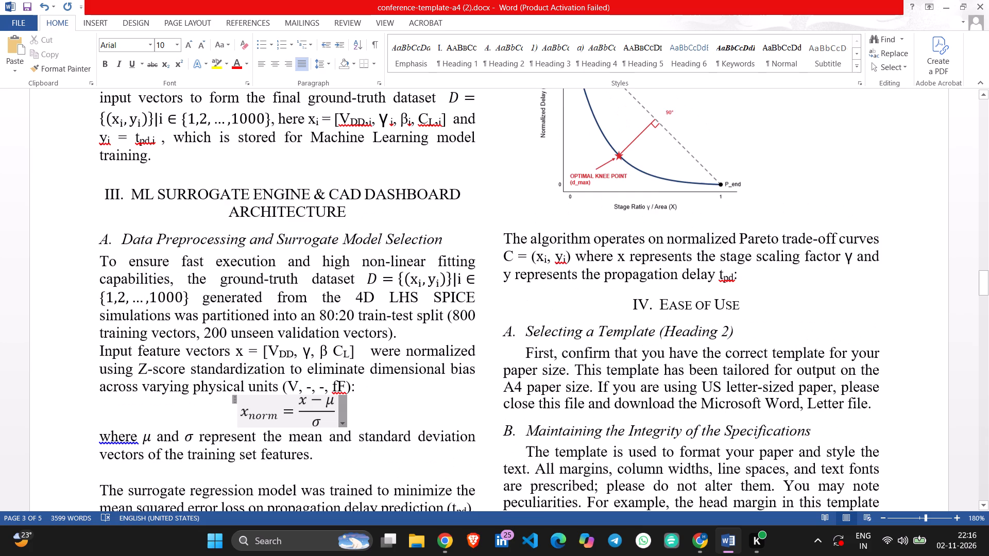
pyautogui.scroll(1, 579, 216)
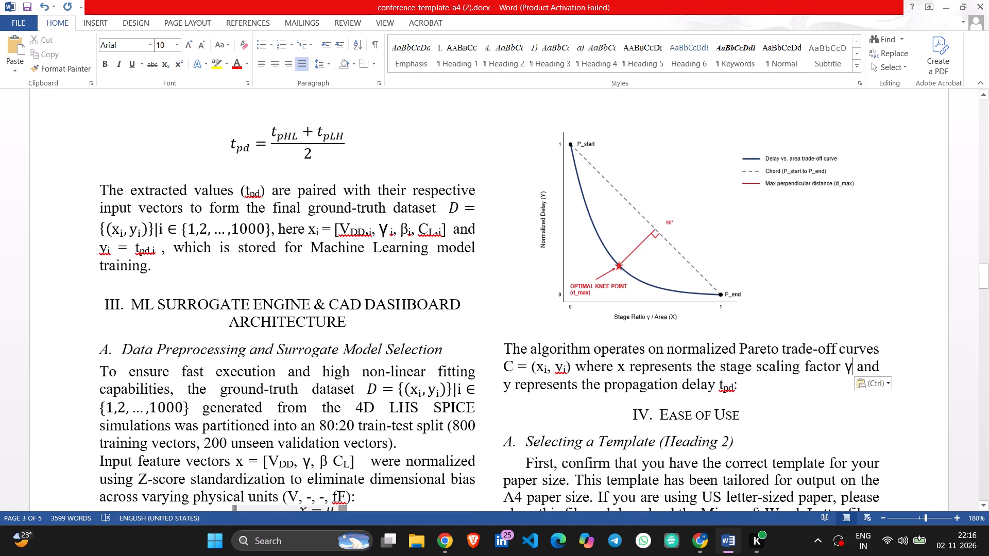
pyautogui.scroll(-1, 730, 374)
pyautogui.click(747, 303)
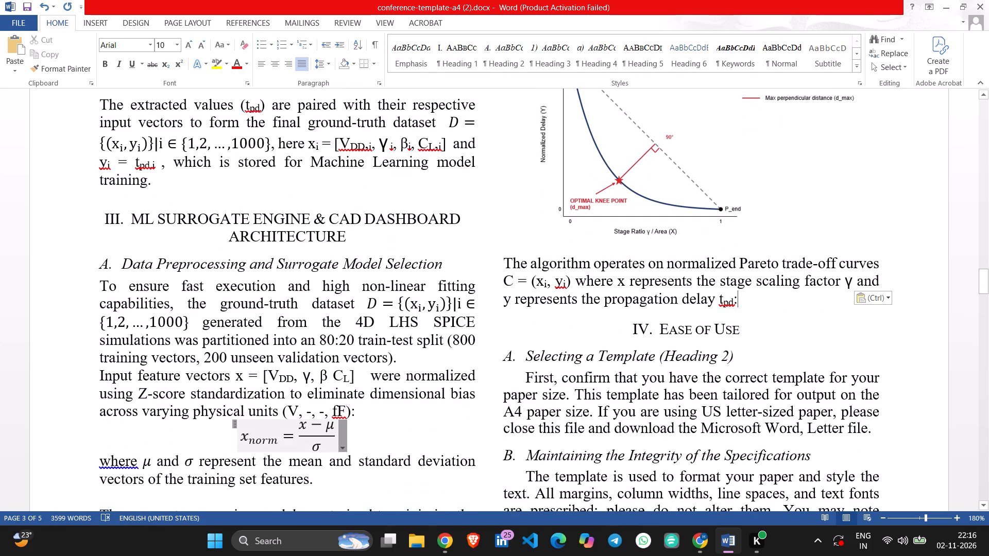
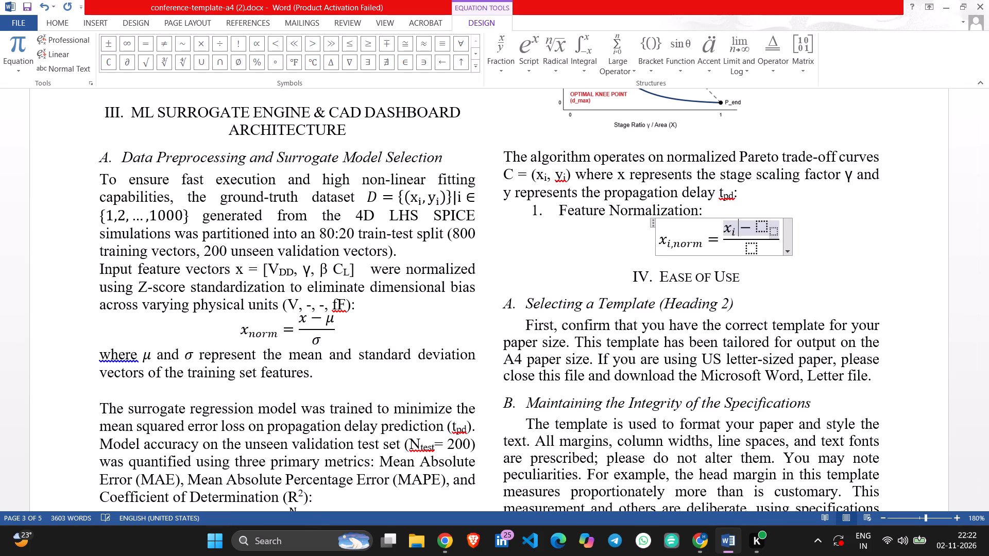
pyautogui.press('Right')
pyautogui.press('Right')
pyautogui.press('x')
pyautogui.press('Right')
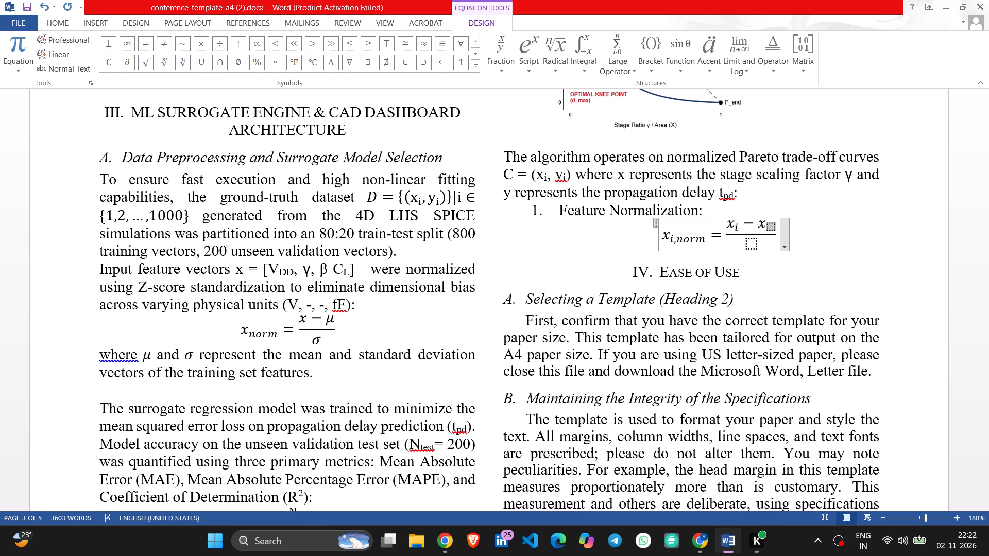
pyautogui.press('Right')
pyautogui.press('Left')
pyautogui.write('min')
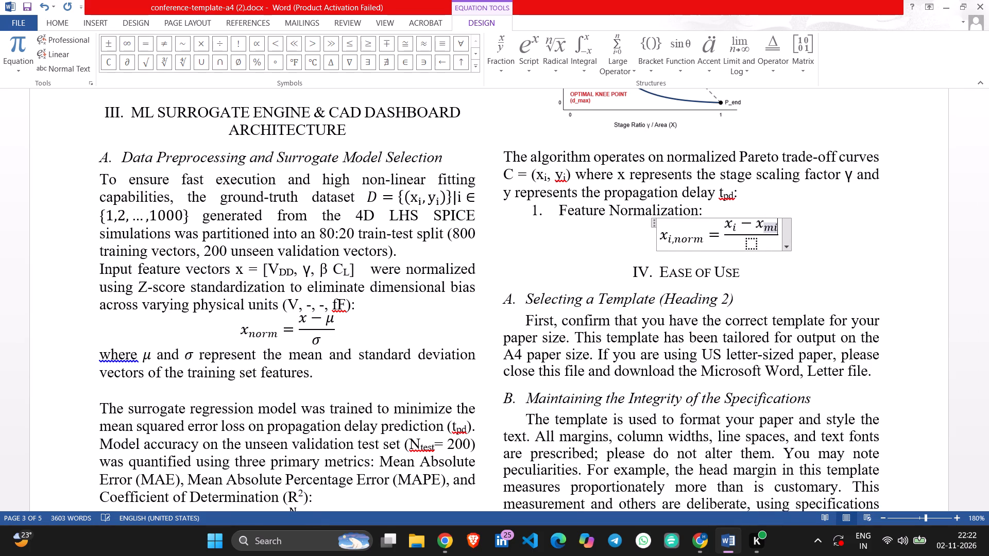
# Set up the fraction's denominator with two subscript placeholders separated by a minus sign.
pyautogui.click(752, 247)
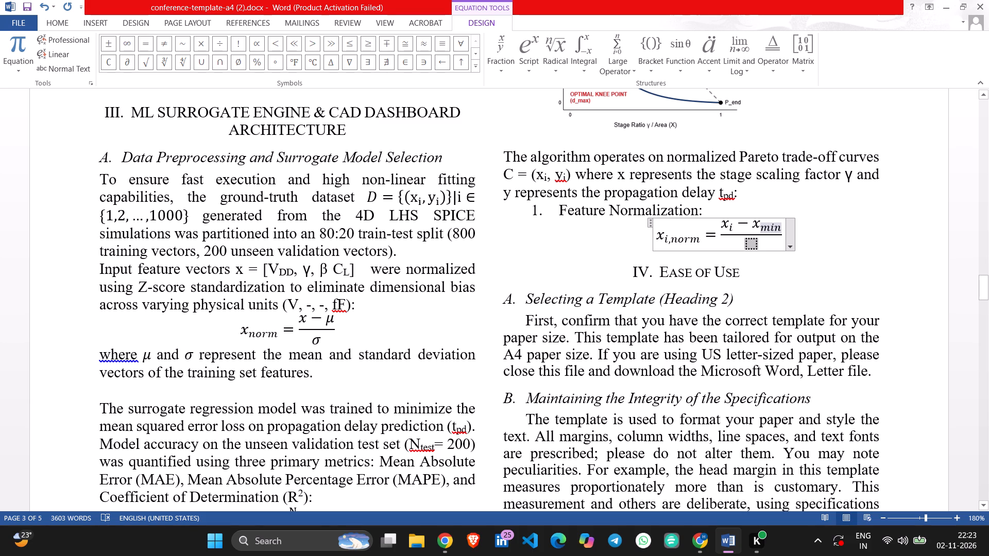
pyautogui.click(521, 53)
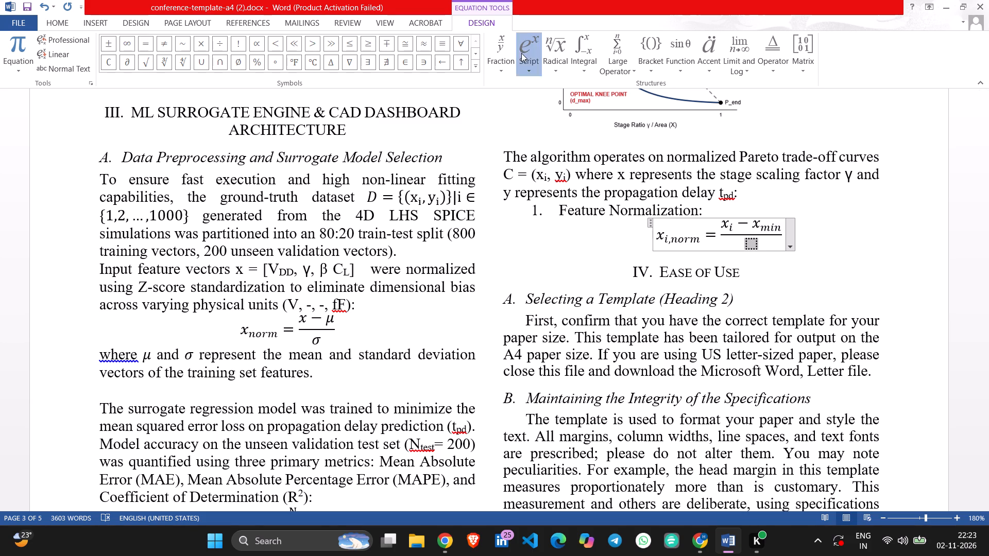
pyautogui.click(587, 140)
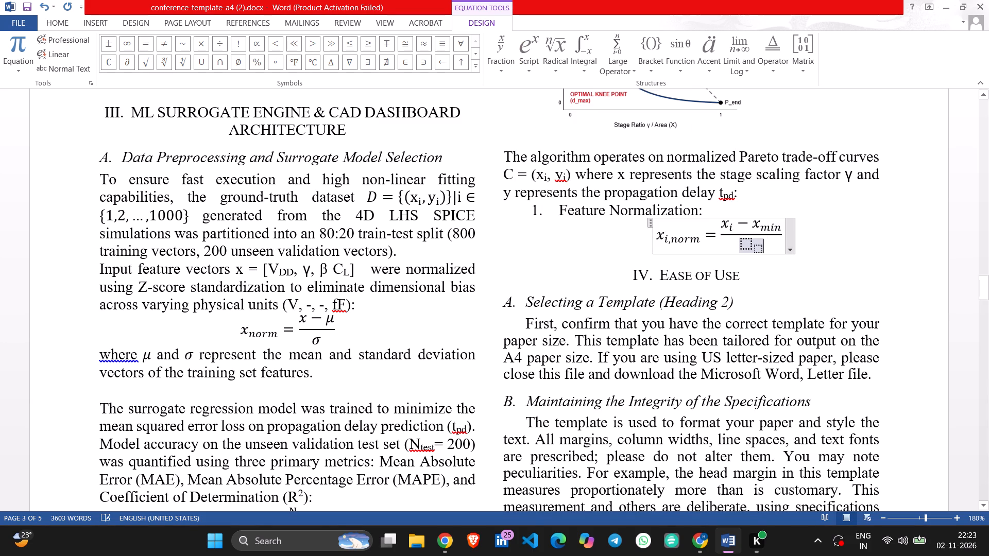
pyautogui.press('-')
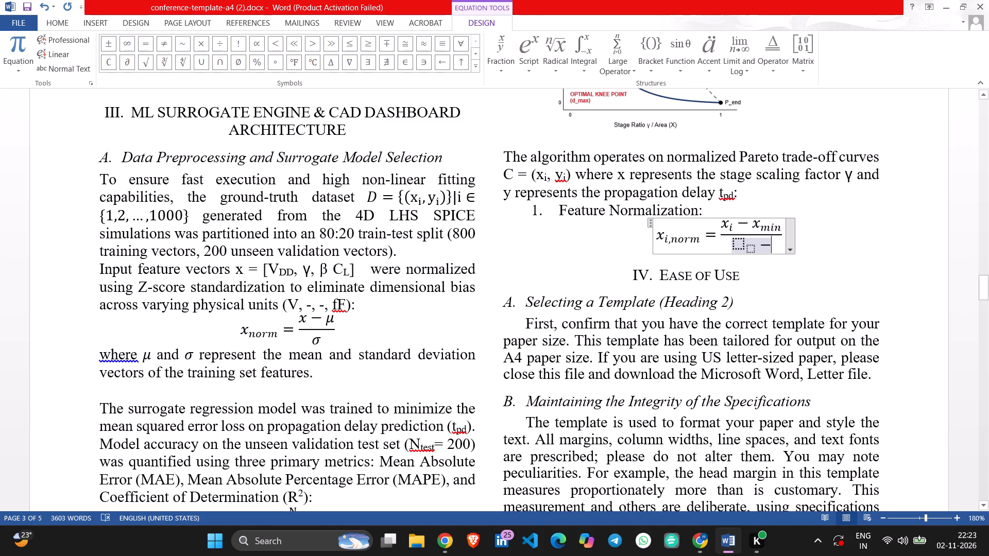
pyautogui.click(537, 56)
pyautogui.click(599, 128)
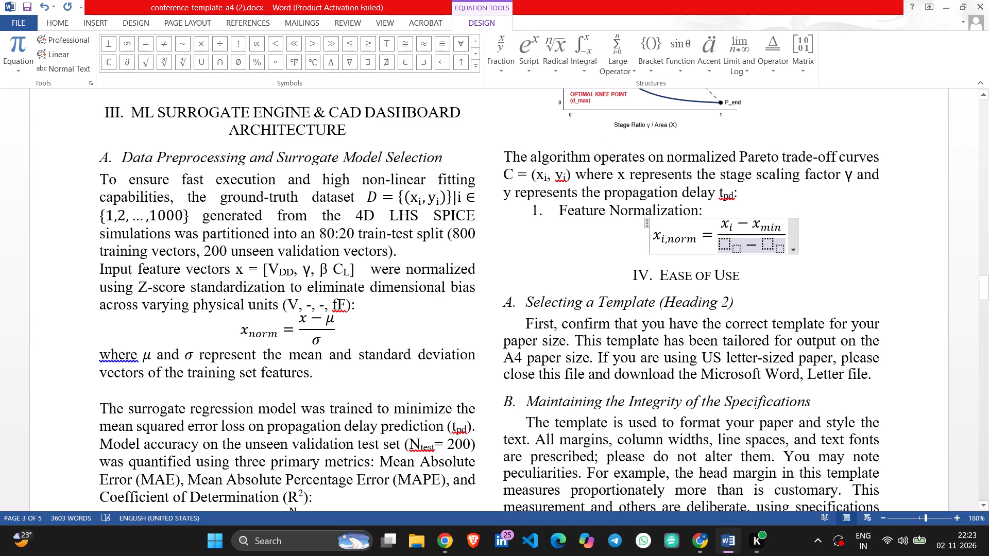
# Fill the denominator with x subscript max minus x subscript min.
pyautogui.click(723, 246)
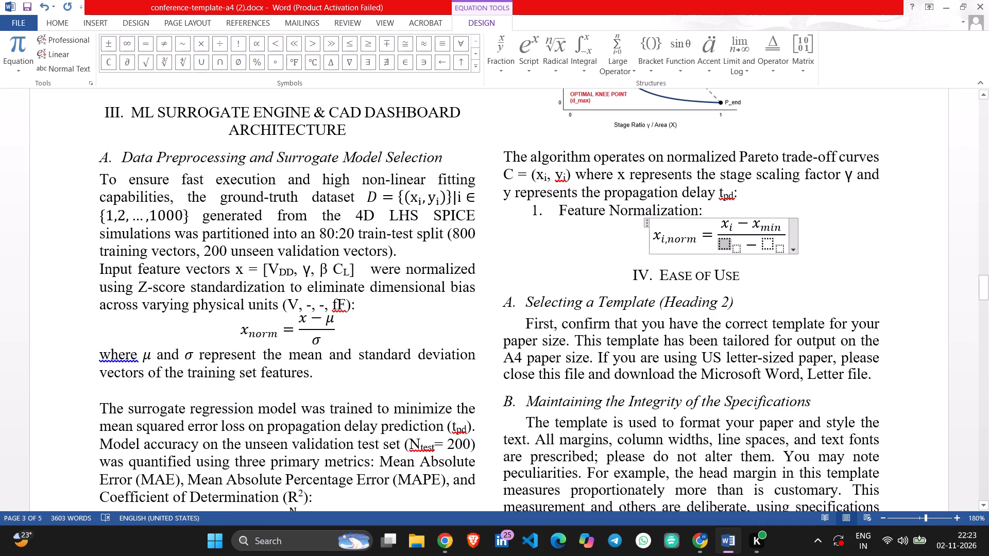
pyautogui.press('x')
pyautogui.press('Right')
pyautogui.write('max')
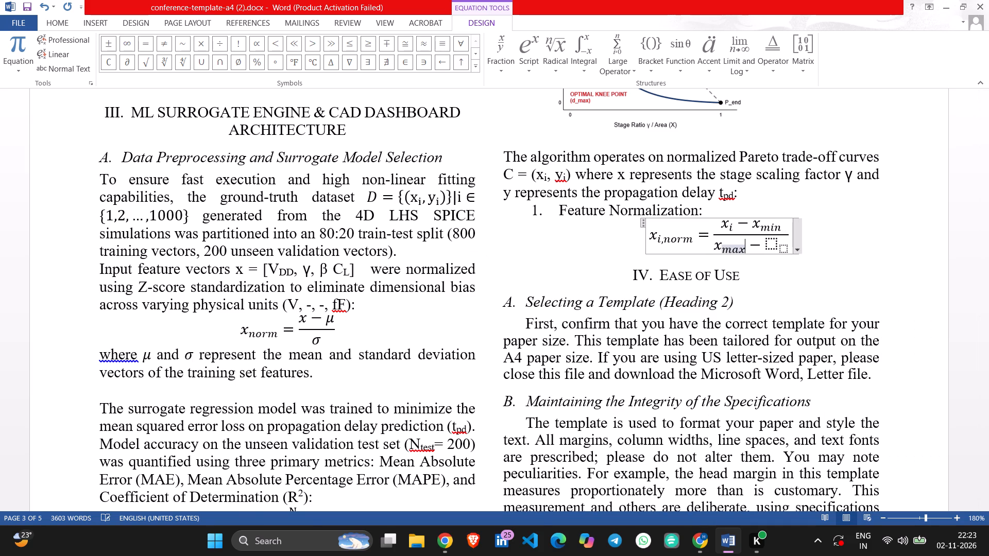
pyautogui.press('Right')
pyautogui.press('Right')
pyautogui.press('Right')
pyautogui.press('x')
pyautogui.press('Right')
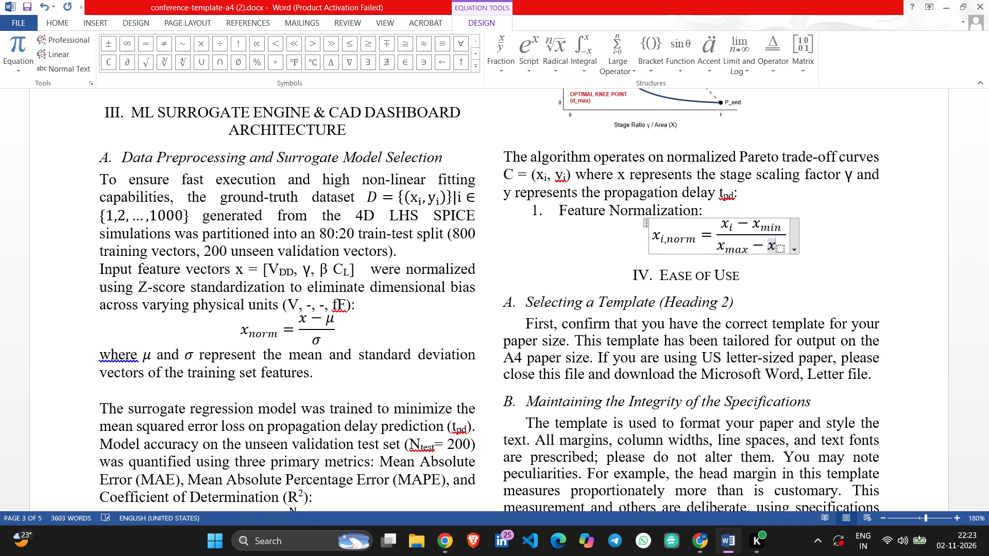
pyautogui.write('min')
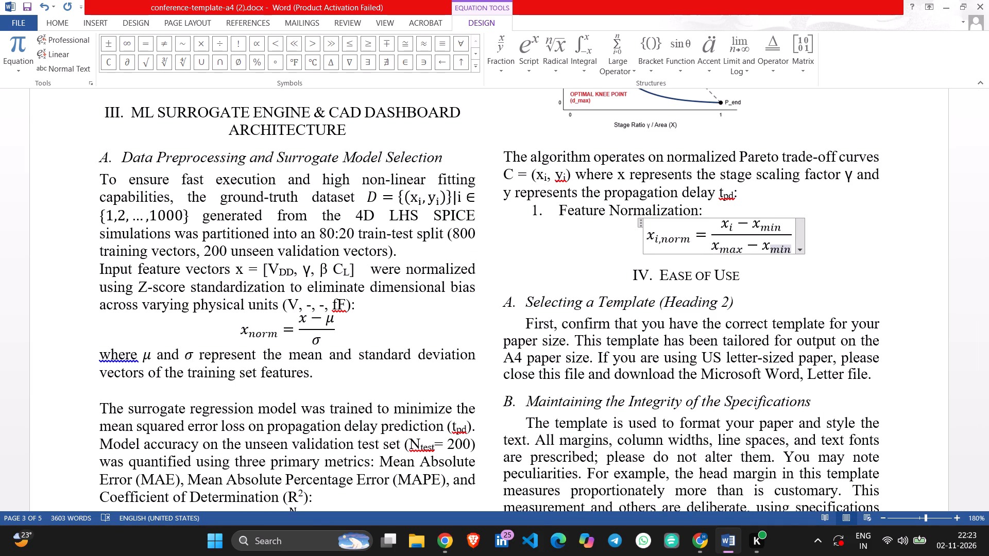
pyautogui.press('Right')
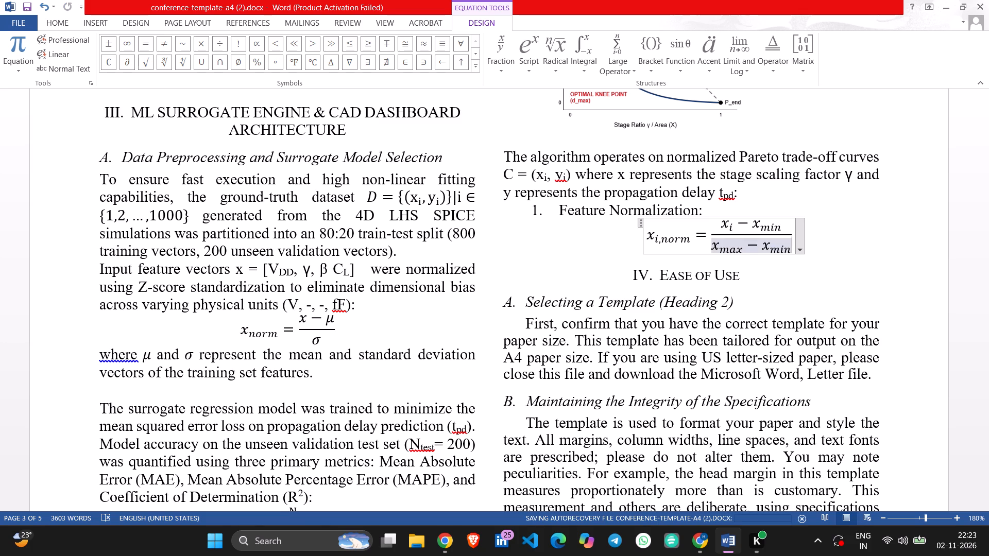
# Continue the equation after the fraction with a comma, y with the subscript i,norm, and an equals sign.
pyautogui.press('Right')
pyautogui.write(',')
pyautogui.press('space')
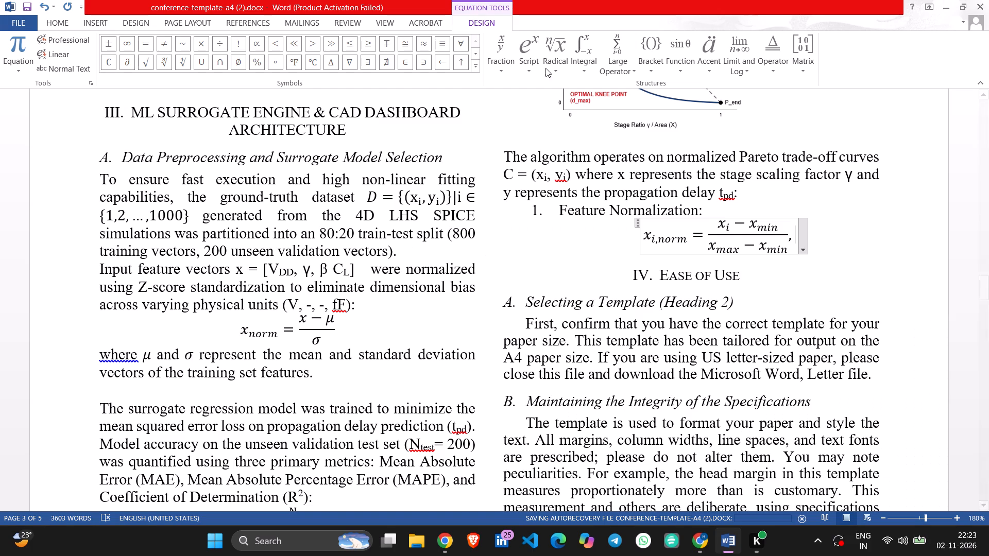
pyautogui.click(529, 47)
pyautogui.click(576, 134)
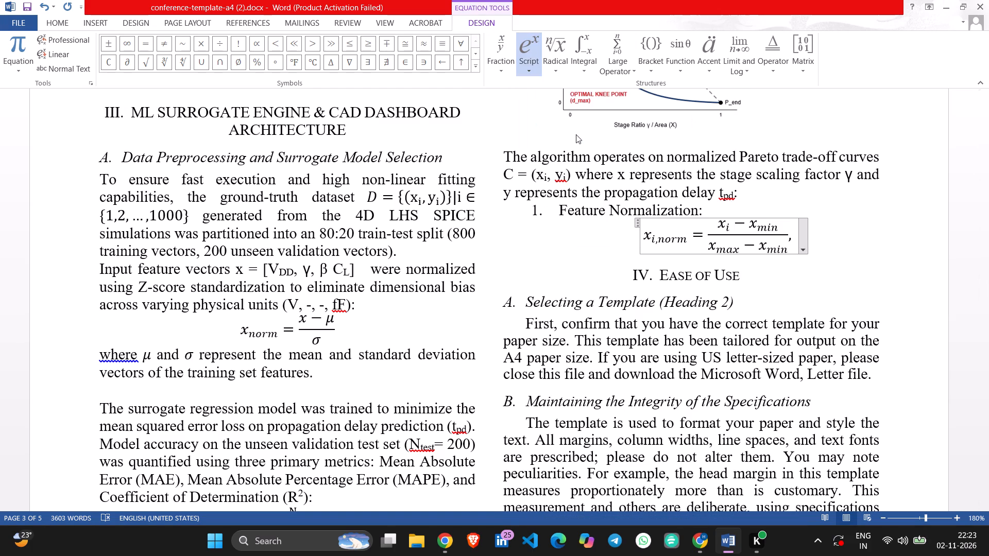
pyautogui.press('Left')
pyautogui.press('Left')
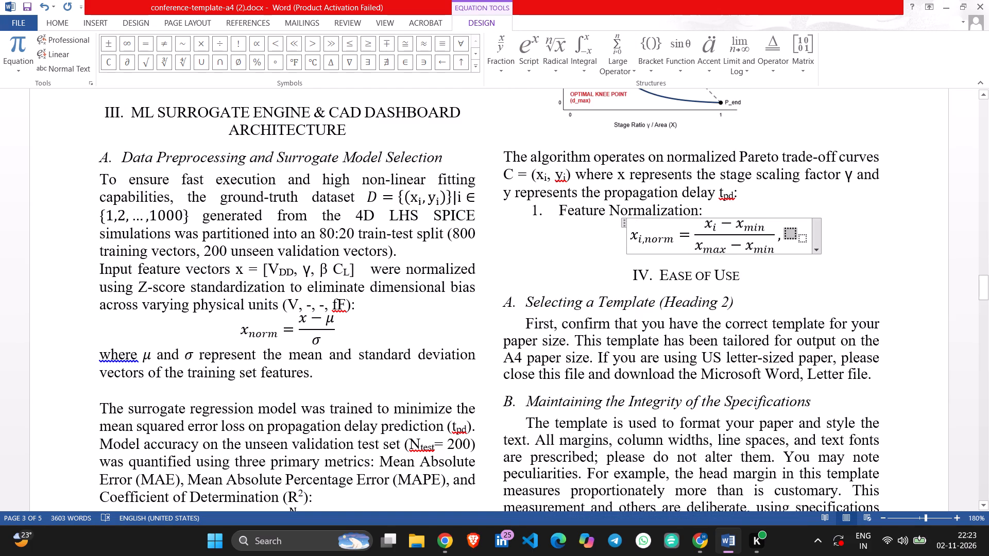
pyautogui.press('y')
pyautogui.press('Right')
pyautogui.press('i')
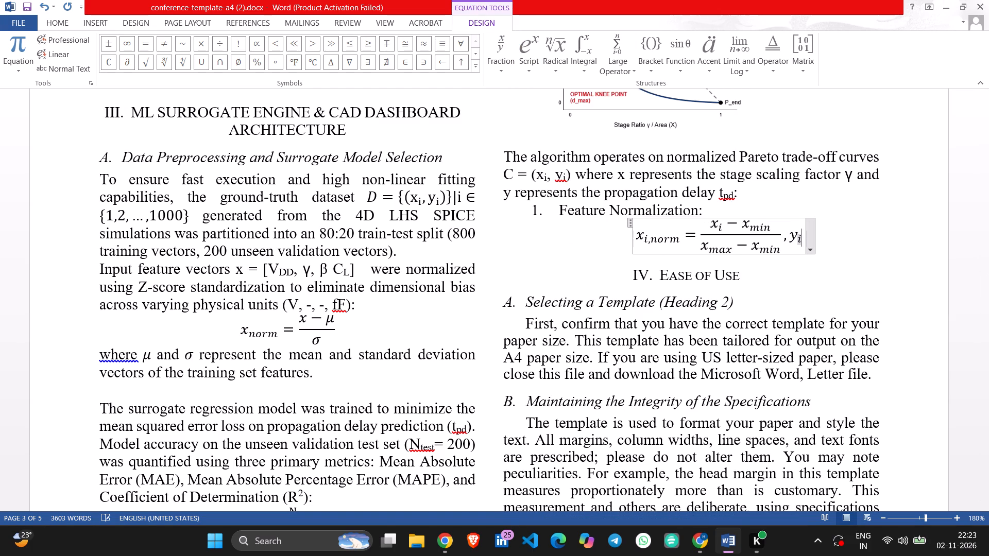
pyautogui.write(',norm')
pyautogui.press('space')
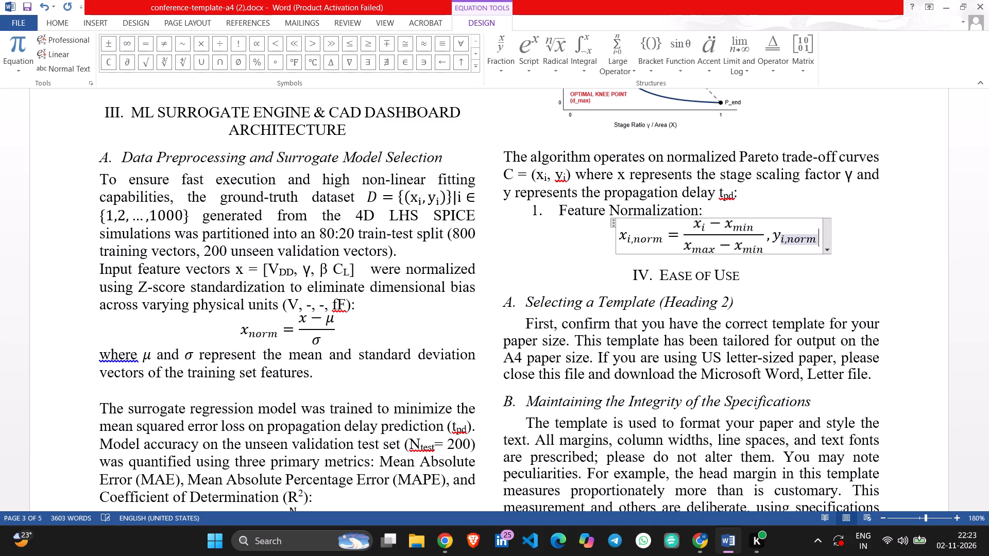
pyautogui.press('=')
pyautogui.press('BackSpace')
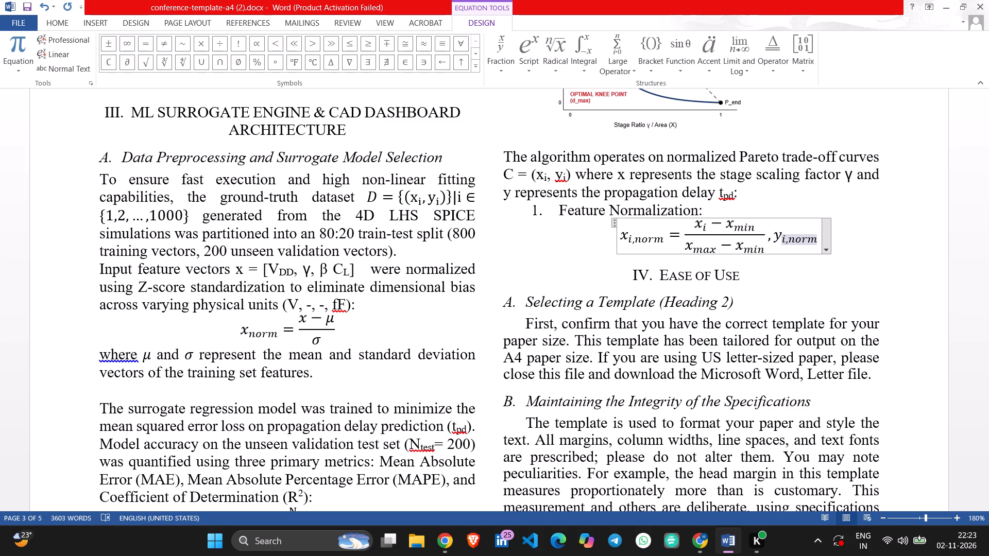
pyautogui.press('Right')
pyautogui.press('=')
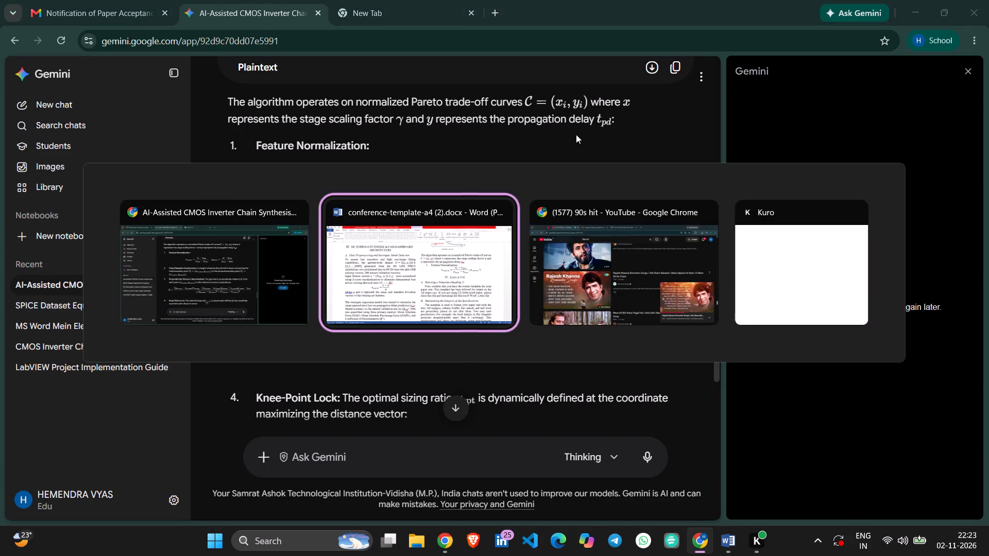
# Insert an empty stacked fraction after the equals sign of y subscript i,norm in the Feature Normalization equation.
pyautogui.click(515, 44)
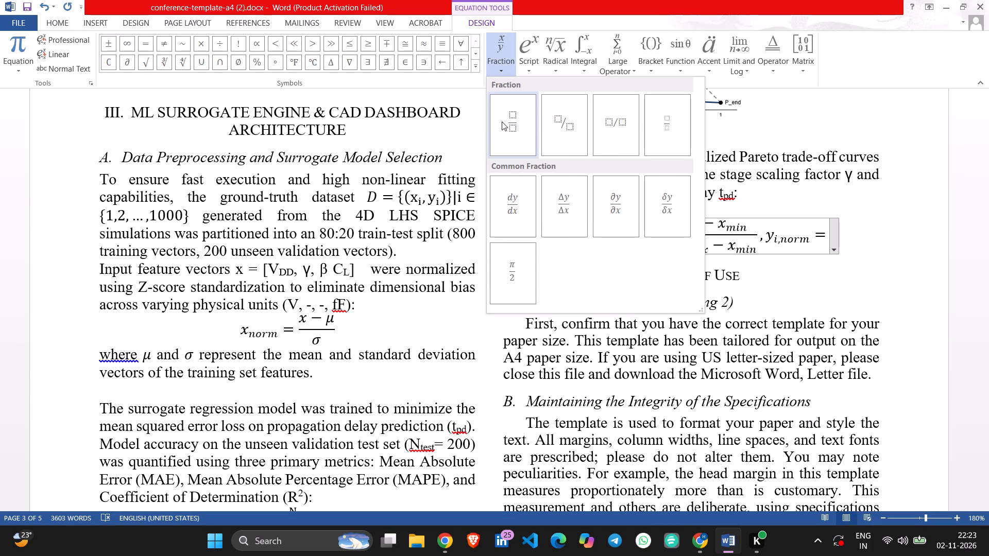
pyautogui.click(502, 121)
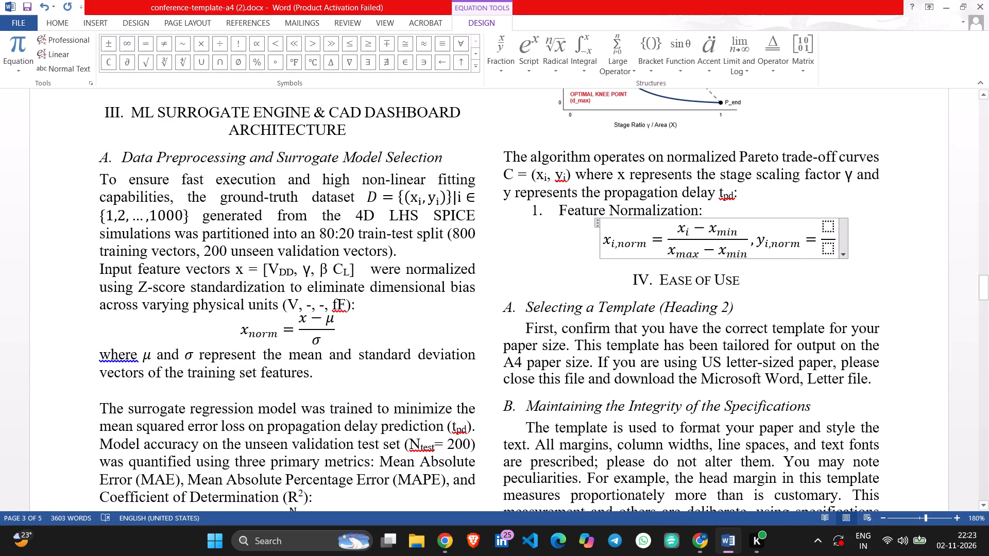
# Set up the new fraction's numerator with two subscript placeholders separated by a minus sign.
pyautogui.press('Down')
pyautogui.press('Up')
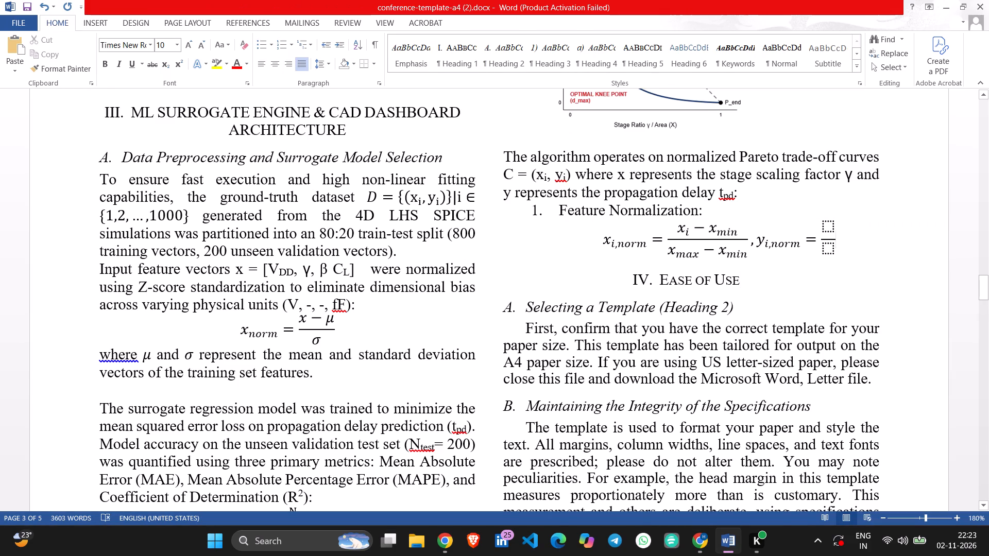
pyautogui.press('Left')
pyautogui.press('Left')
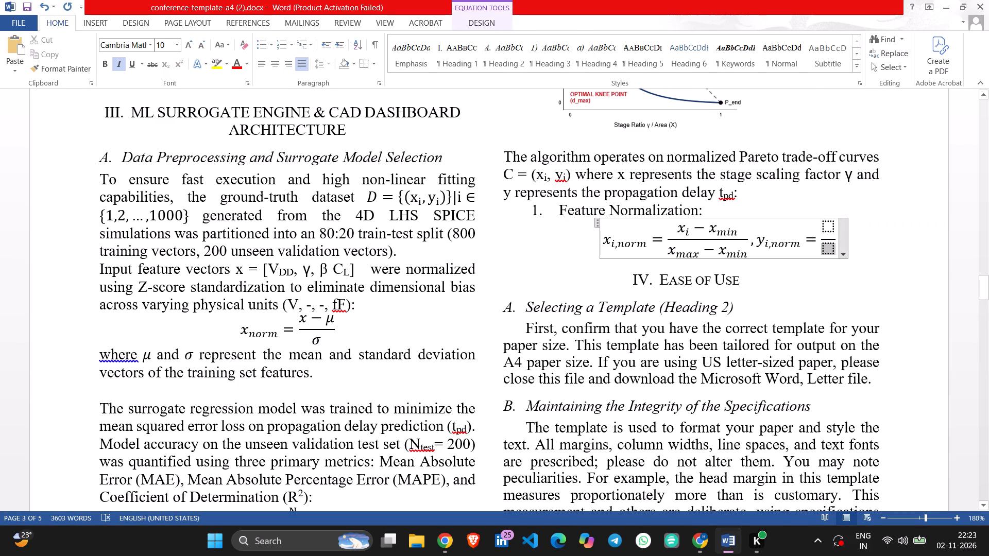
pyautogui.press('Up')
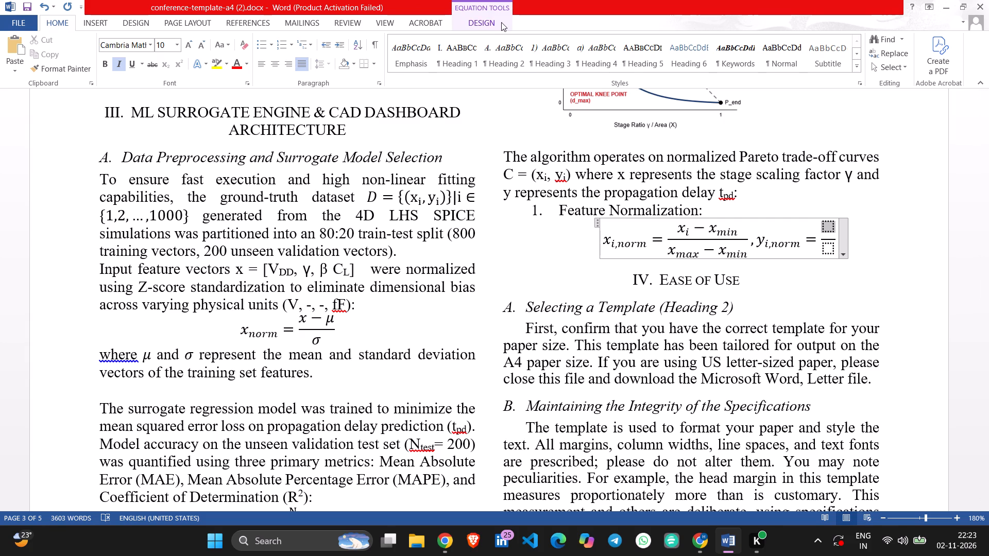
pyautogui.click(488, 20)
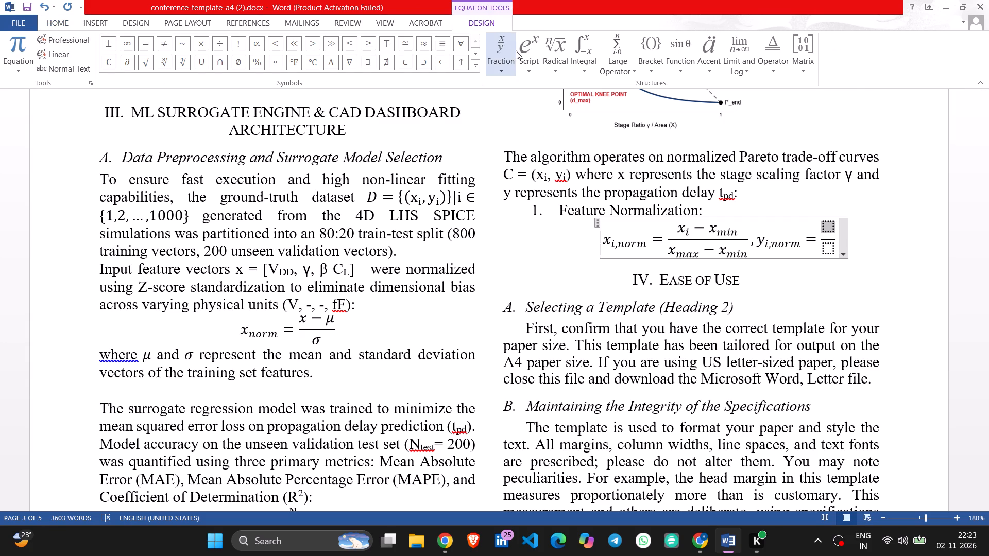
pyautogui.click(516, 50)
pyautogui.click(533, 51)
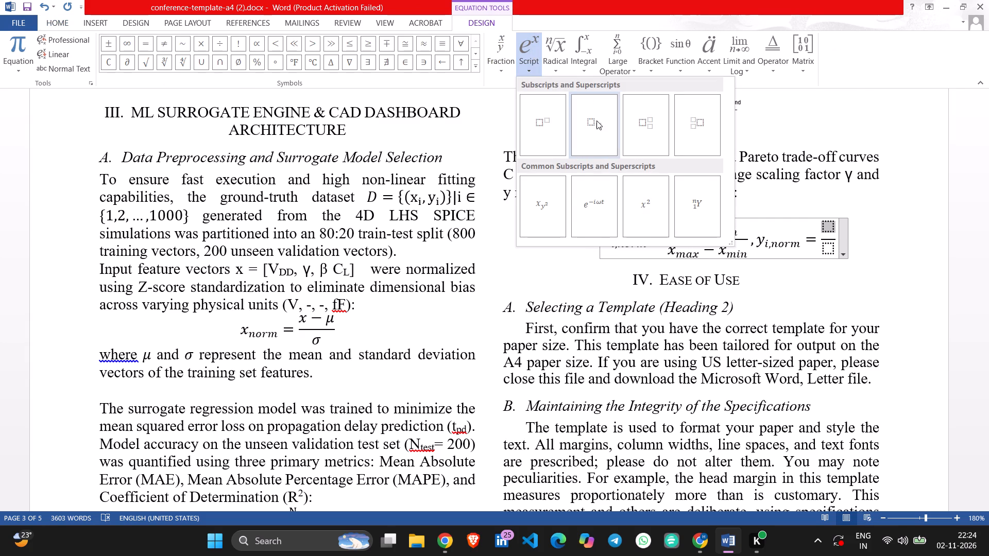
pyautogui.click(596, 120)
pyautogui.press('-')
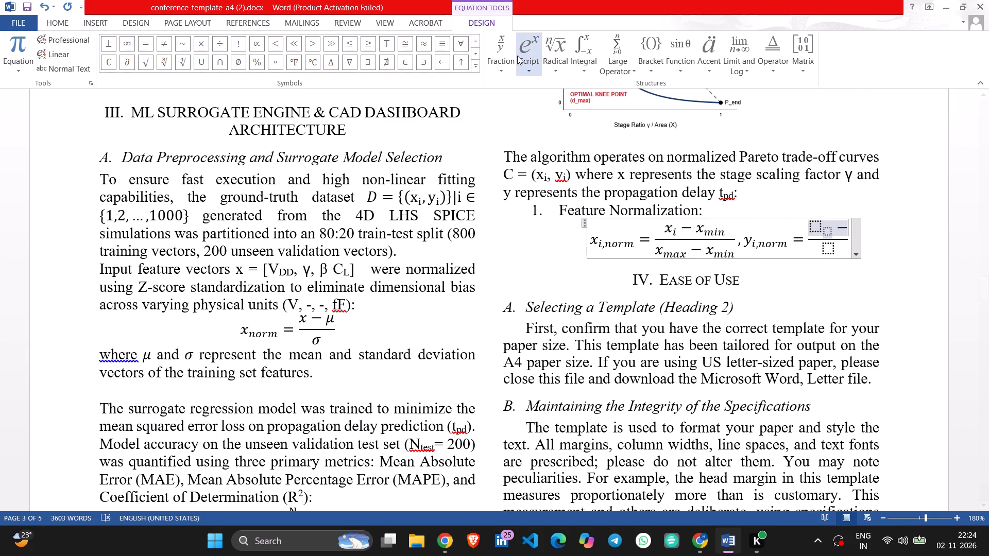
pyautogui.click(517, 56)
pyautogui.click(572, 120)
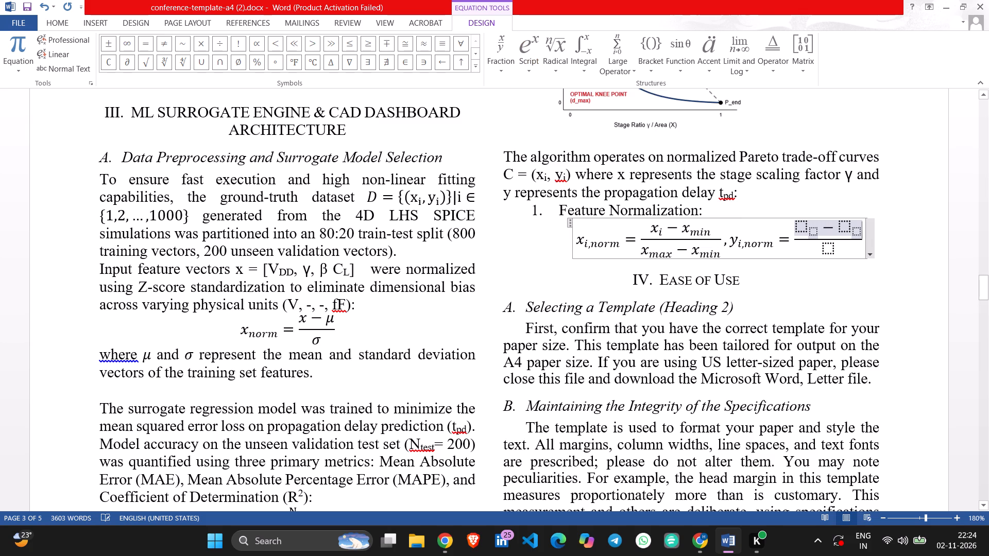
# Set up the same fraction's denominator with two subscript placeholders separated by a minus sign.
pyautogui.click(826, 249)
pyautogui.click(527, 61)
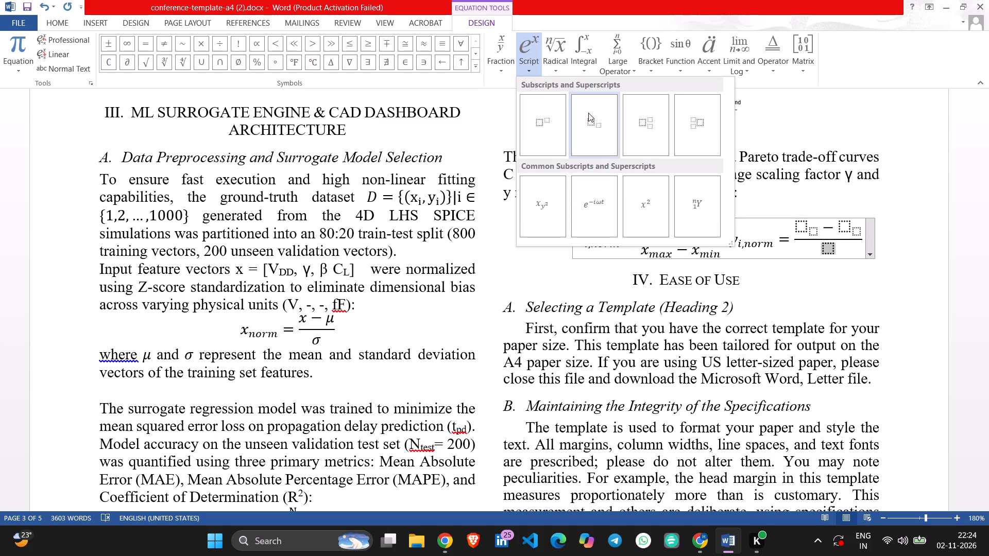
pyautogui.click(590, 116)
pyautogui.press('-')
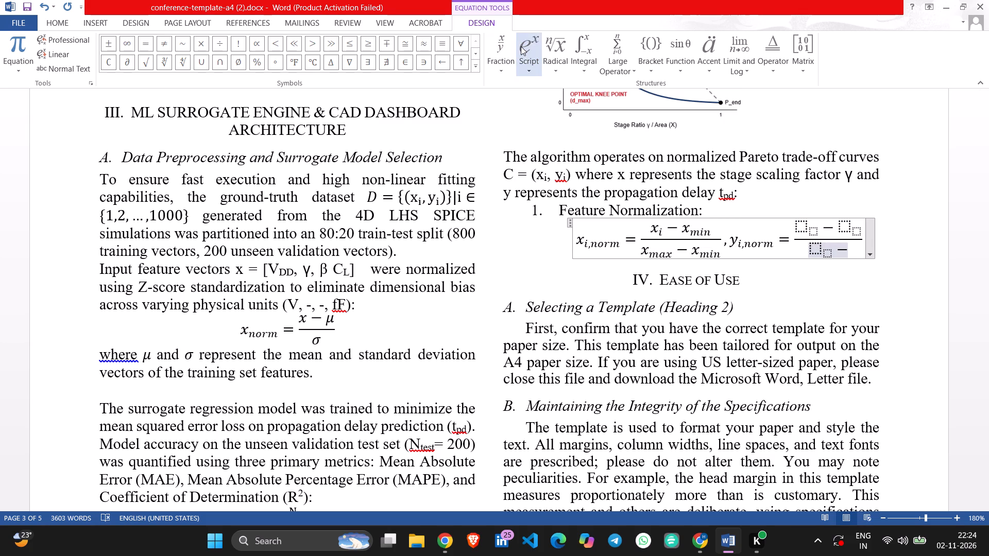
pyautogui.click(521, 46)
pyautogui.click(579, 125)
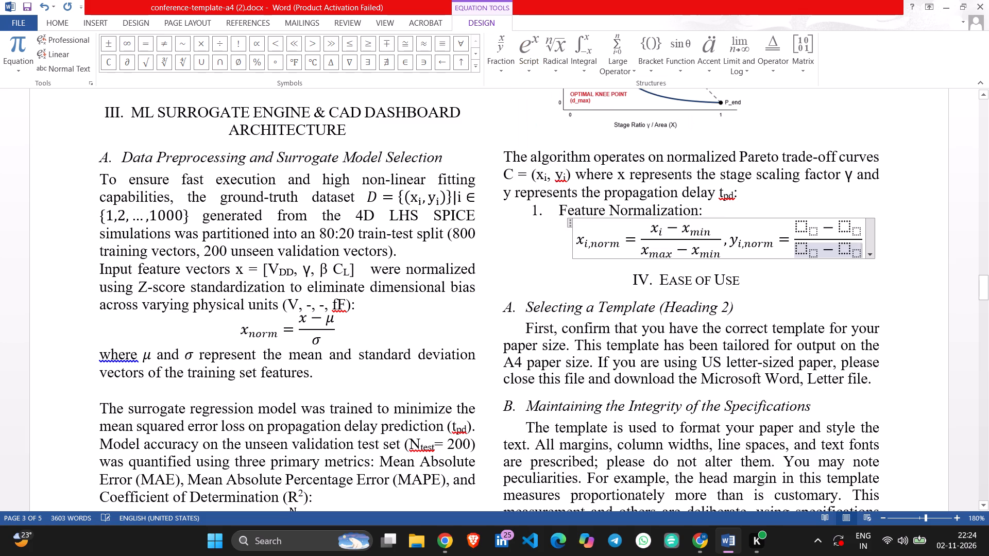
# Fill the y fraction's numerator with y subscript i minus y subscript min.
pyautogui.click(802, 230)
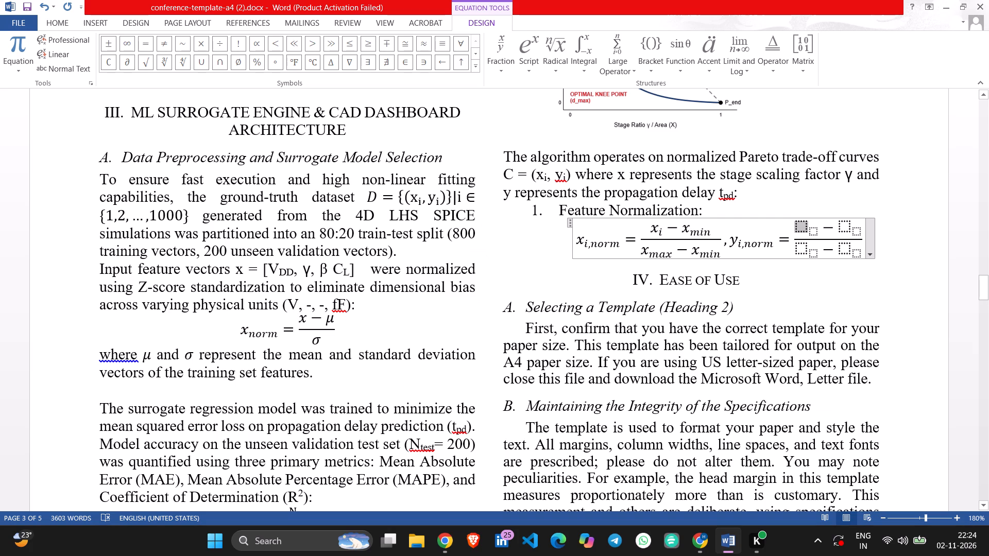
pyautogui.press('y')
pyautogui.press('Right')
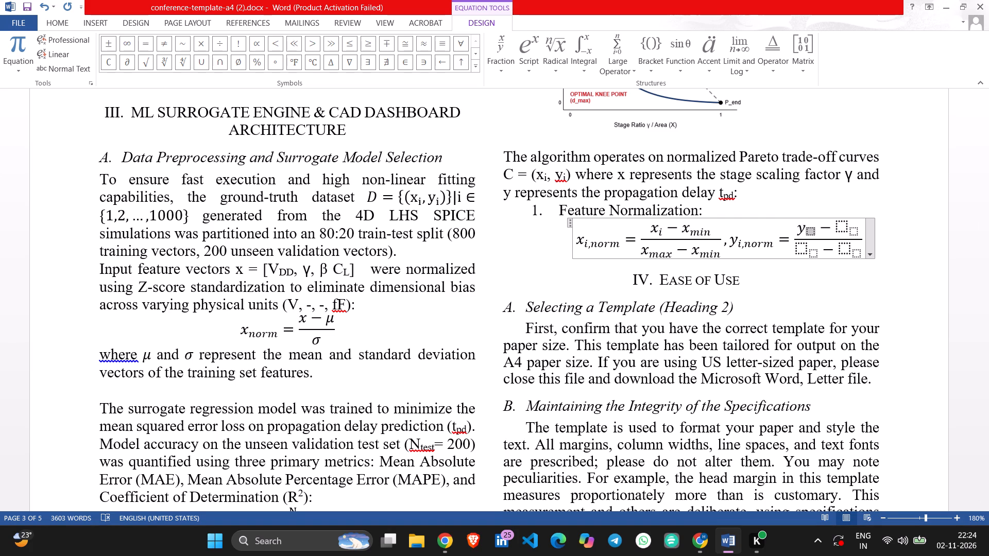
pyautogui.press('i')
pyautogui.press('Right')
pyautogui.press('Right')
pyautogui.press('Right')
pyautogui.press('y')
pyautogui.press('Right')
pyautogui.press('Right')
pyautogui.press('Left')
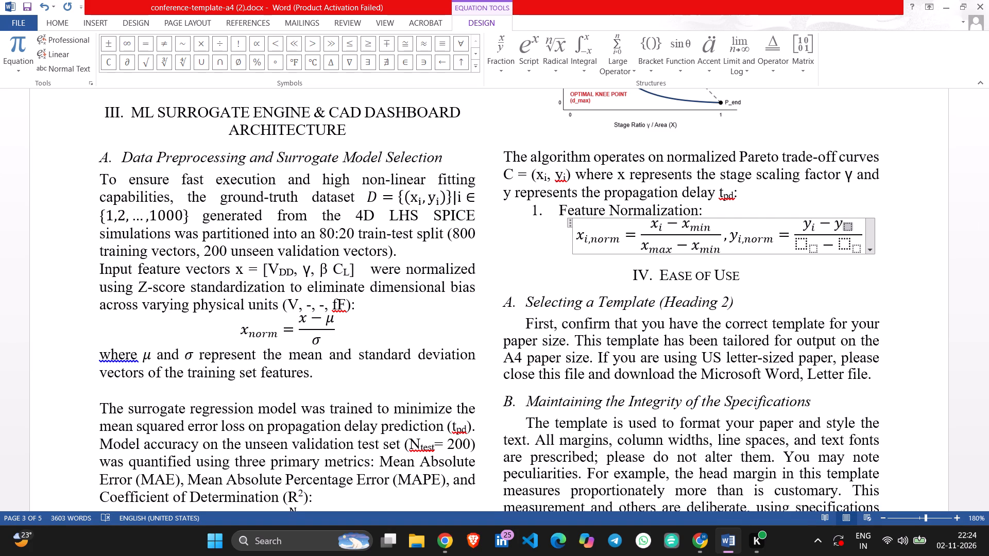
pyautogui.write('min')
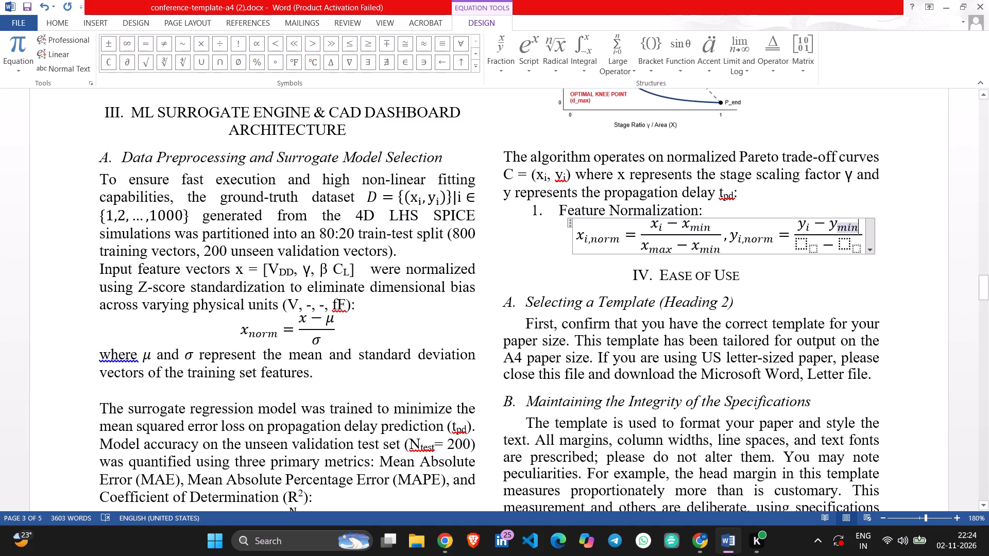
# Fill the y fraction's denominator with y subscript max minus y subscript min.
pyautogui.click(799, 242)
pyautogui.press('y')
pyautogui.press('Right')
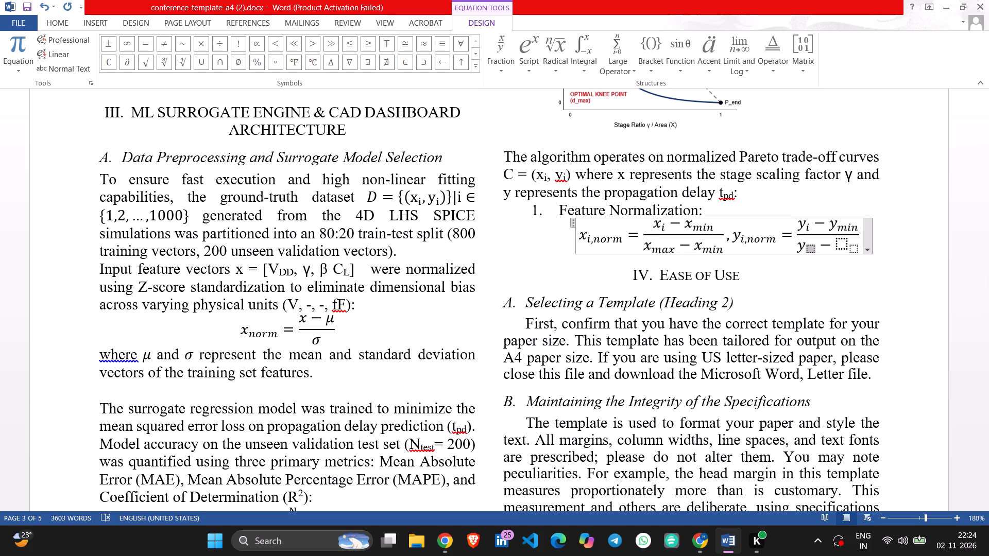
pyautogui.write('max')
pyautogui.press('Right')
pyautogui.press('Right')
pyautogui.press('Right')
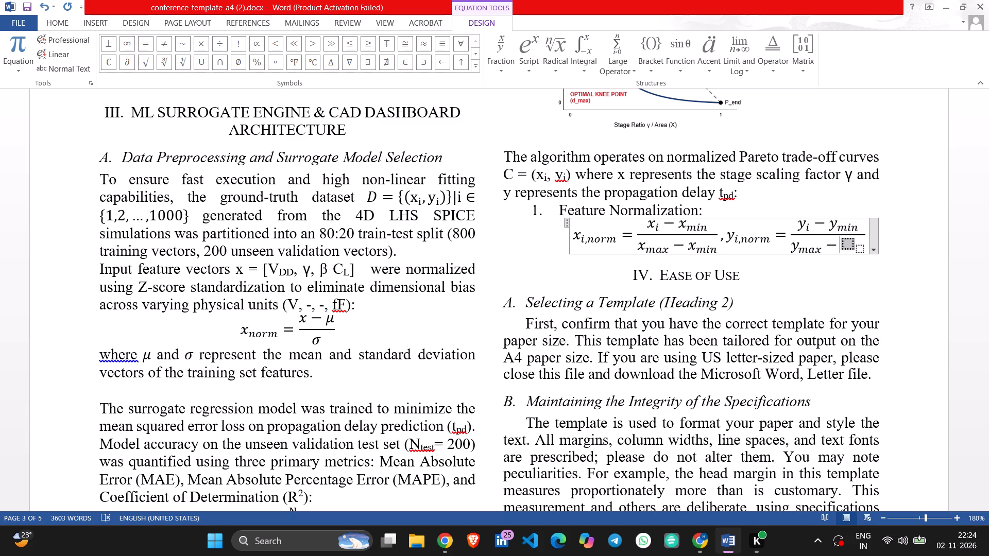
pyautogui.press('Right')
pyautogui.press('Left')
pyautogui.press('y')
pyautogui.press('Right')
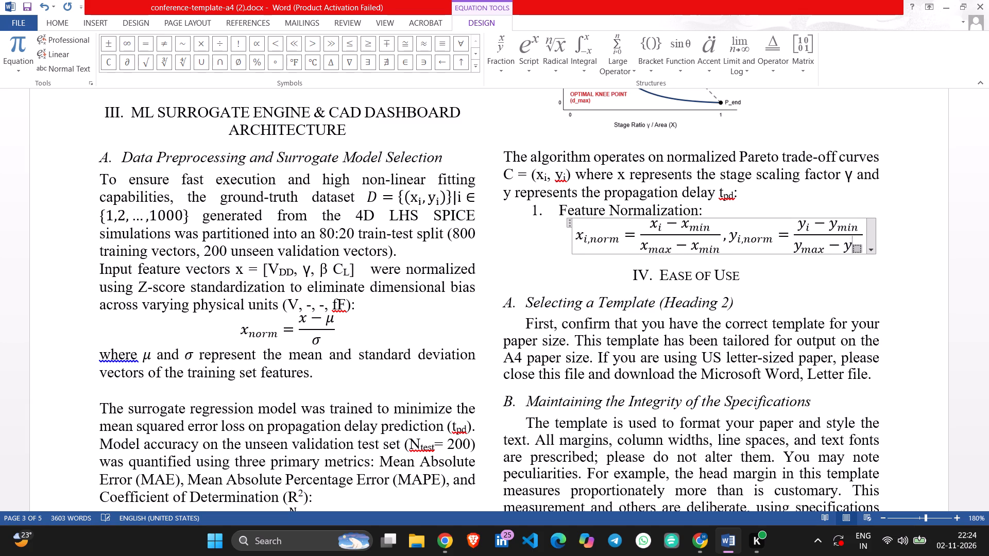
pyautogui.write('min')
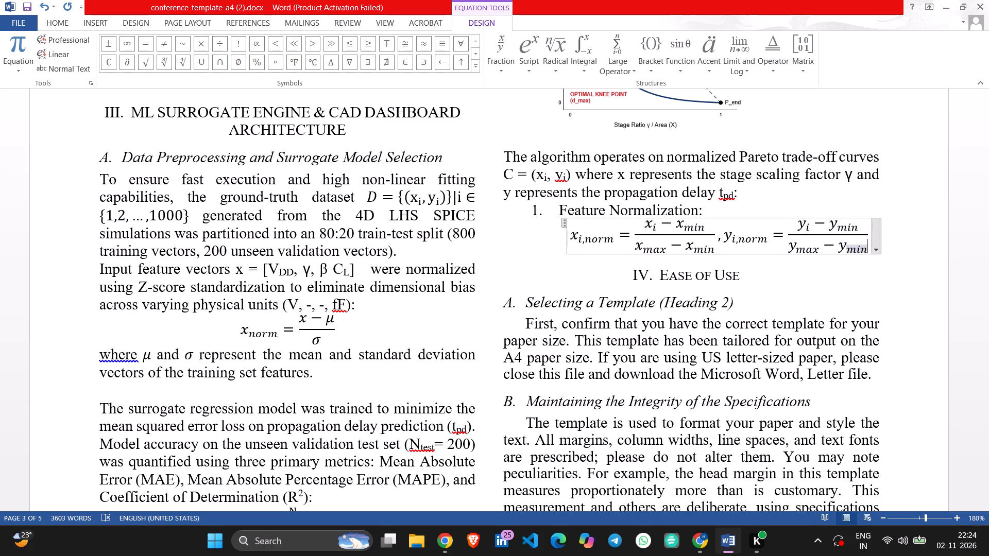
# Remove the italic formatting from the entire Feature Normalization equation so its symbols are upright.
pyautogui.hotkey('ctrl', 'a')
pyautogui.click(799, 242)
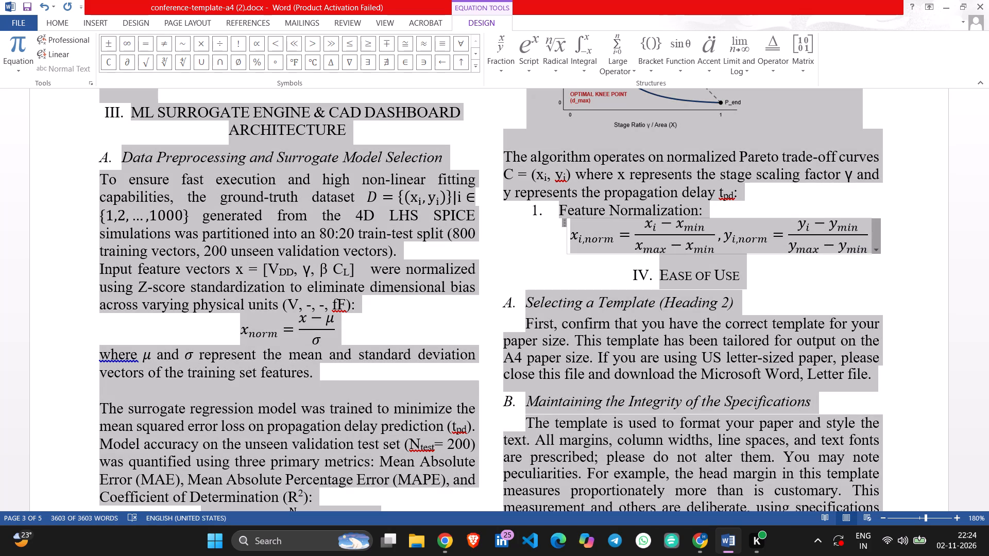
pyautogui.click(870, 247)
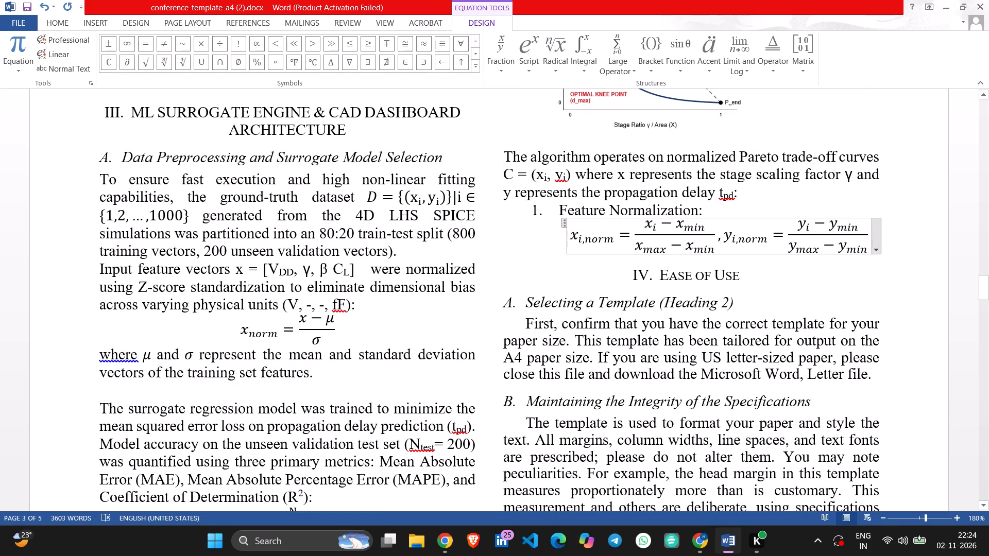
pyautogui.moveTo(865, 250); pyautogui.dragTo(729, 238)
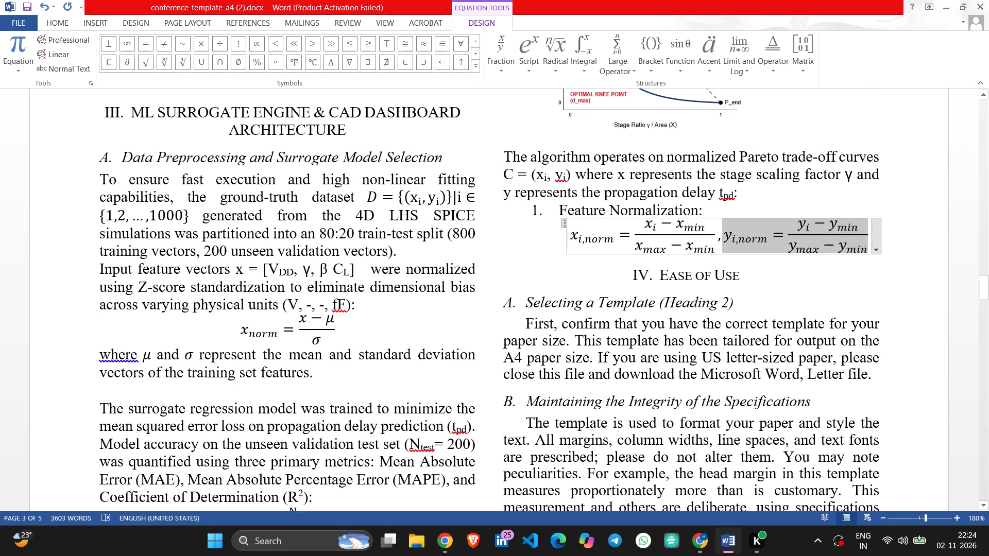
pyautogui.moveTo(729, 238); pyautogui.dragTo(586, 245)
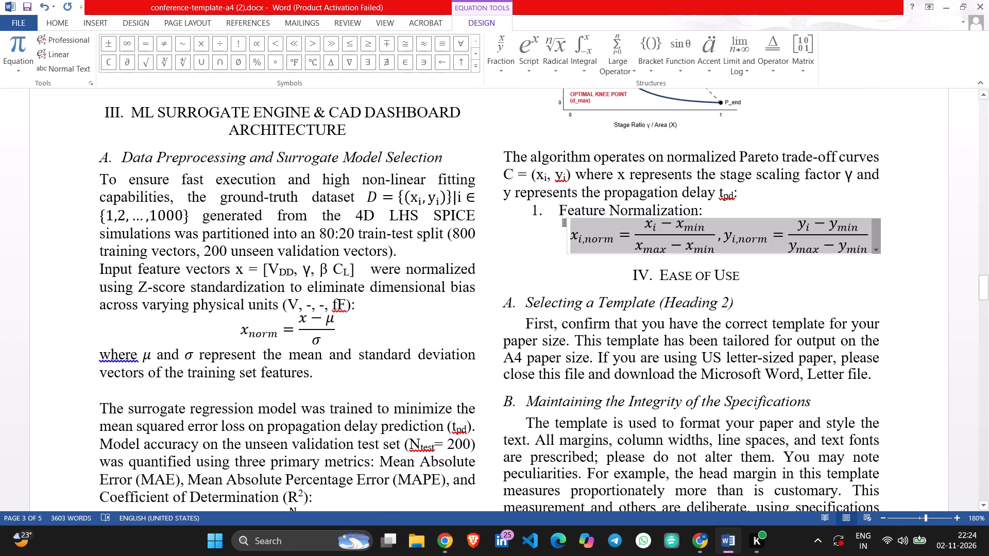
pyautogui.moveTo(586, 245); pyautogui.dragTo(584, 244)
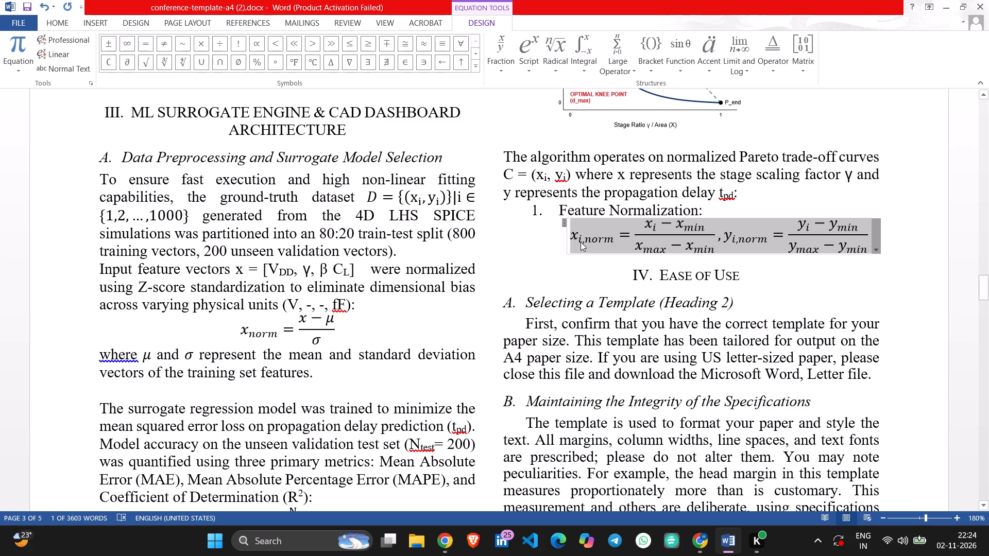
pyautogui.hotkey('ctrl', 'i')
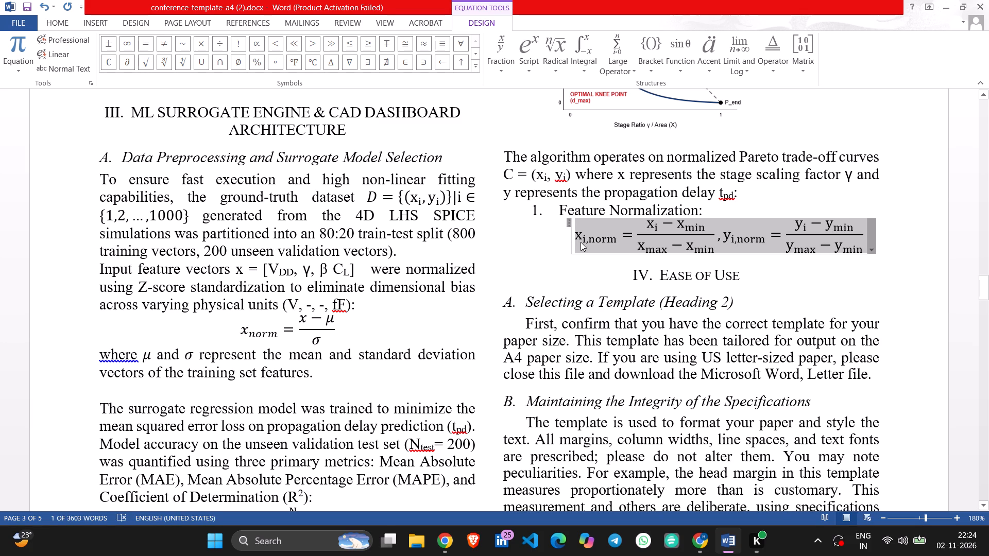
pyautogui.click(892, 245)
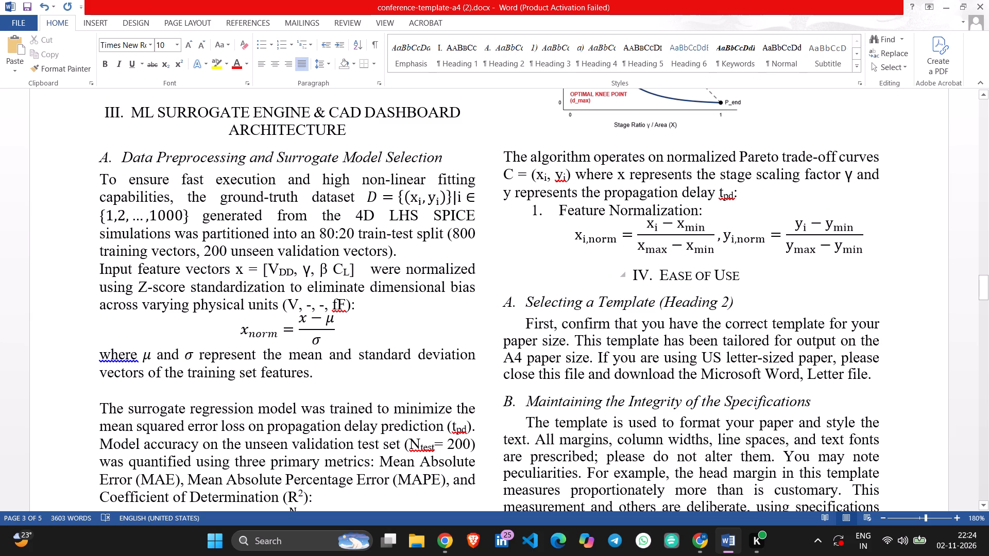
# Apply centre alignment to the whole Feature Normalization equation.
pyautogui.click(750, 244)
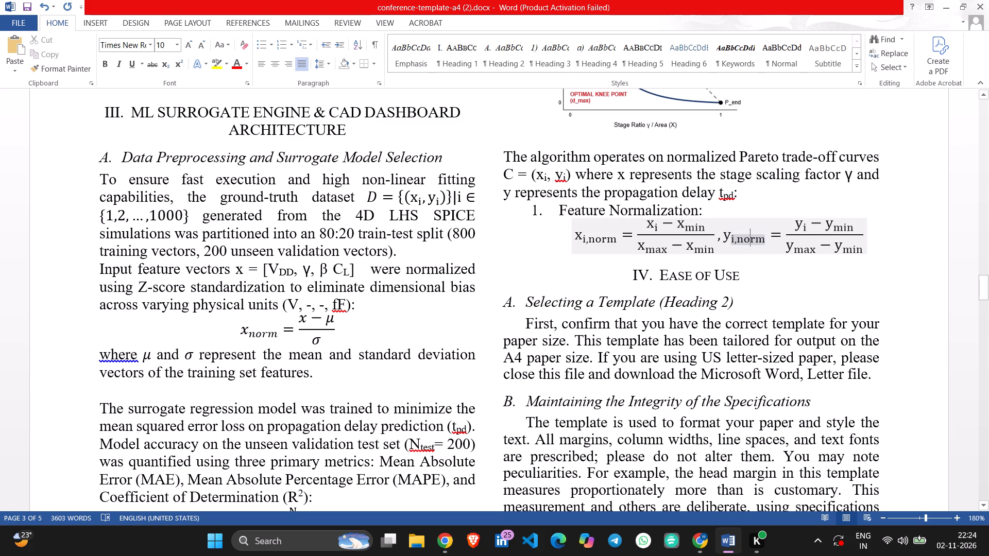
pyautogui.click(272, 65)
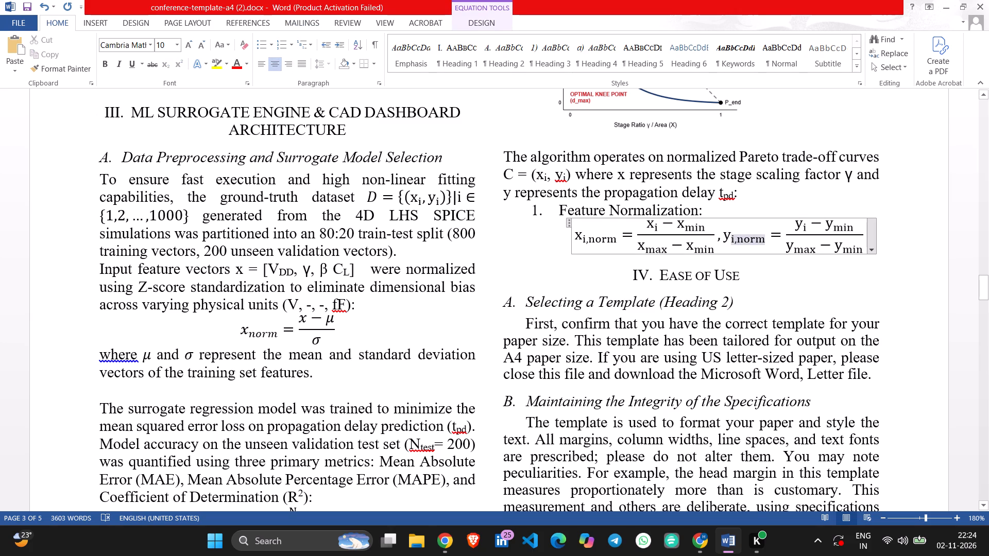
pyautogui.click(568, 224)
pyautogui.click(568, 224)
pyautogui.click(279, 63)
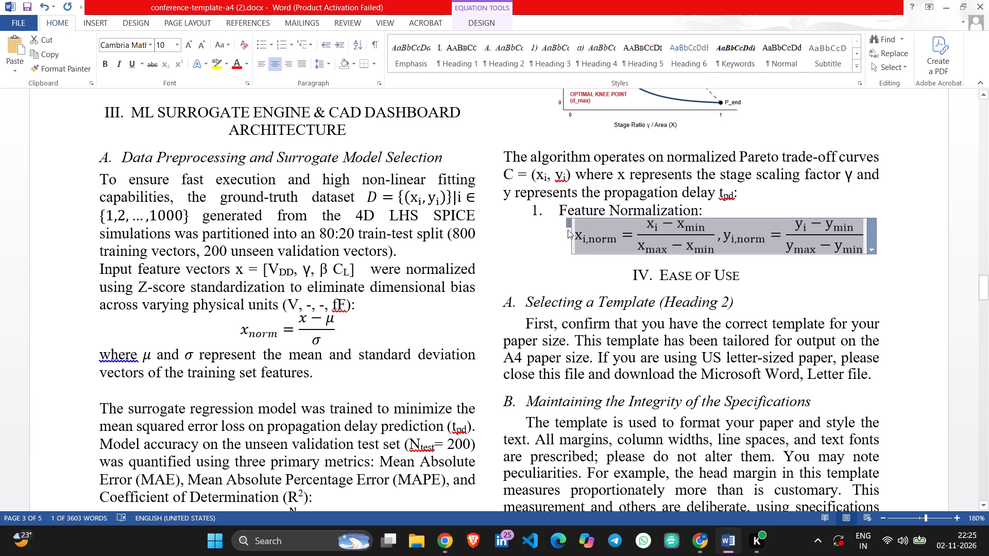
pyautogui.click(810, 279)
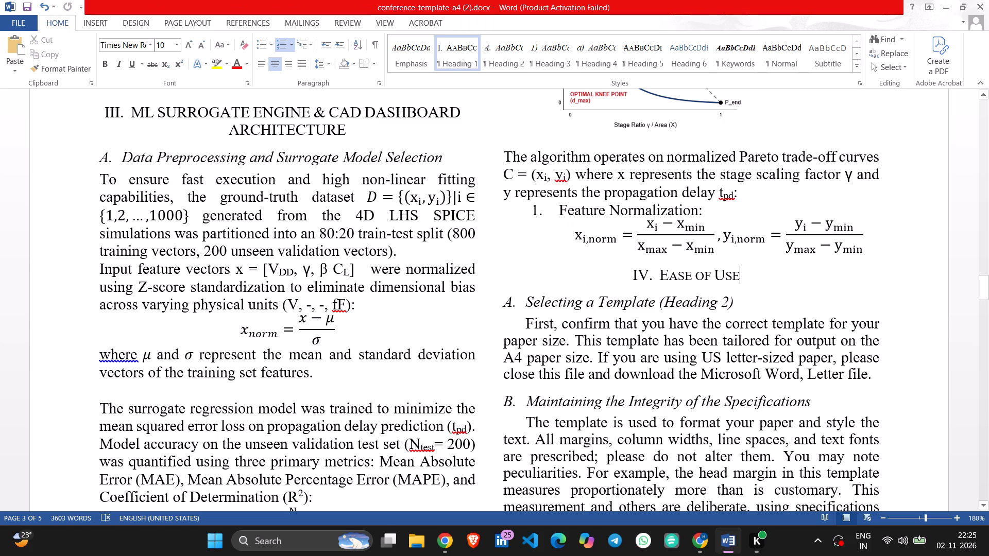
# Start a new empty line below the Feature Normalization equation, before the Ease of Use heading.
pyautogui.click(882, 247)
pyautogui.press('Return')
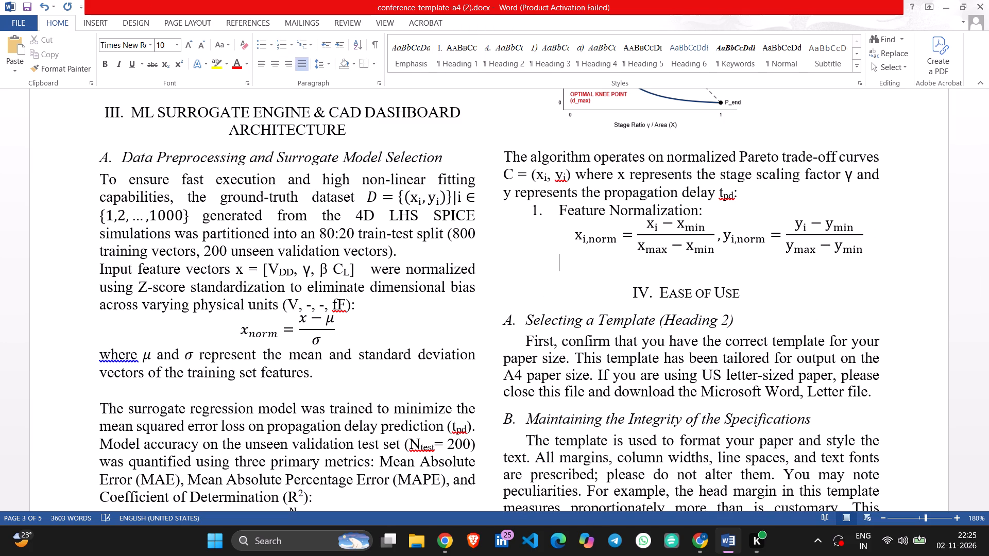
pyautogui.press('BackSpace')
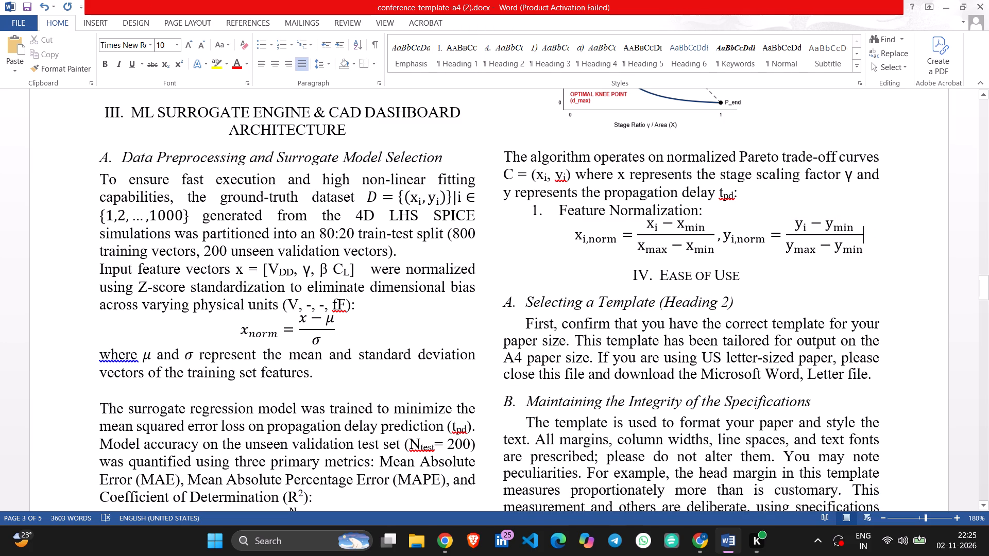
pyautogui.press('Return')
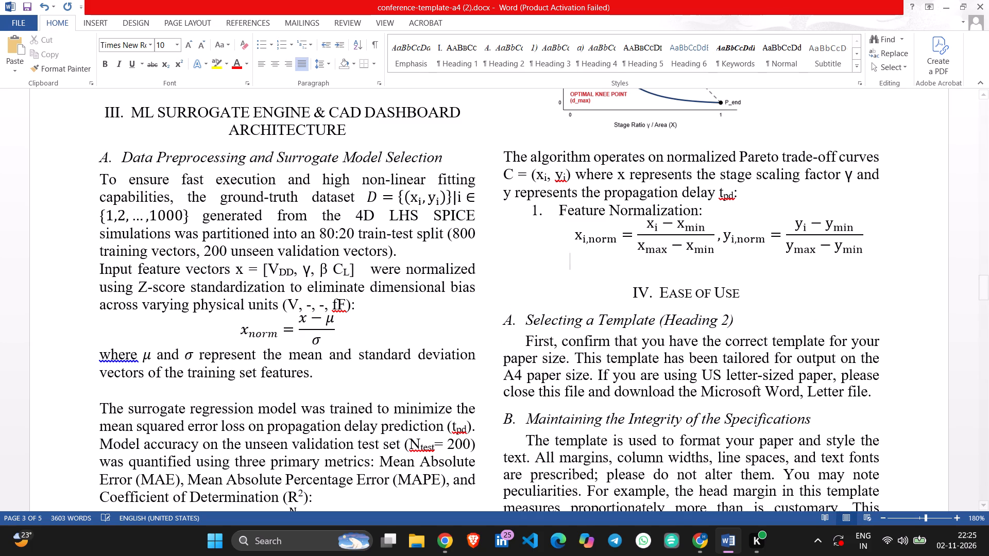
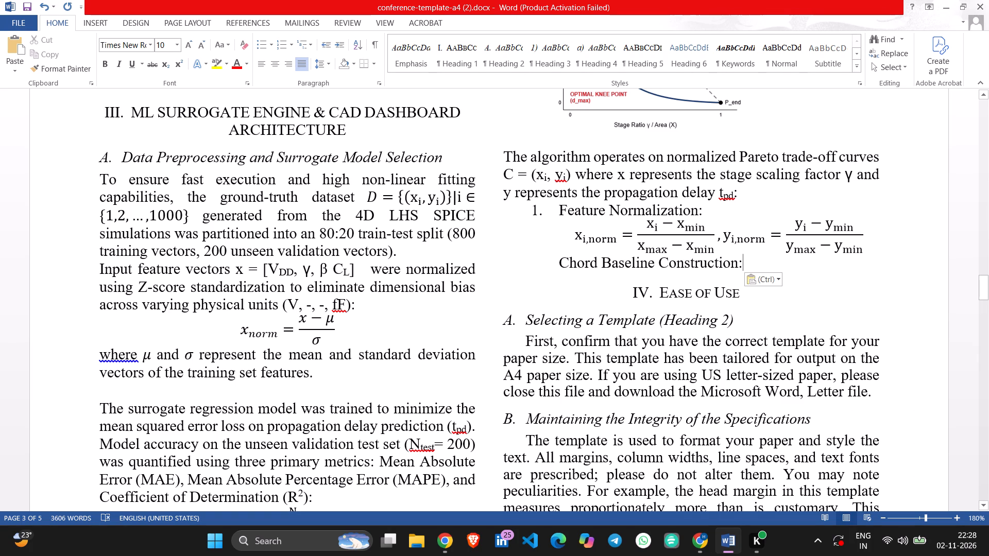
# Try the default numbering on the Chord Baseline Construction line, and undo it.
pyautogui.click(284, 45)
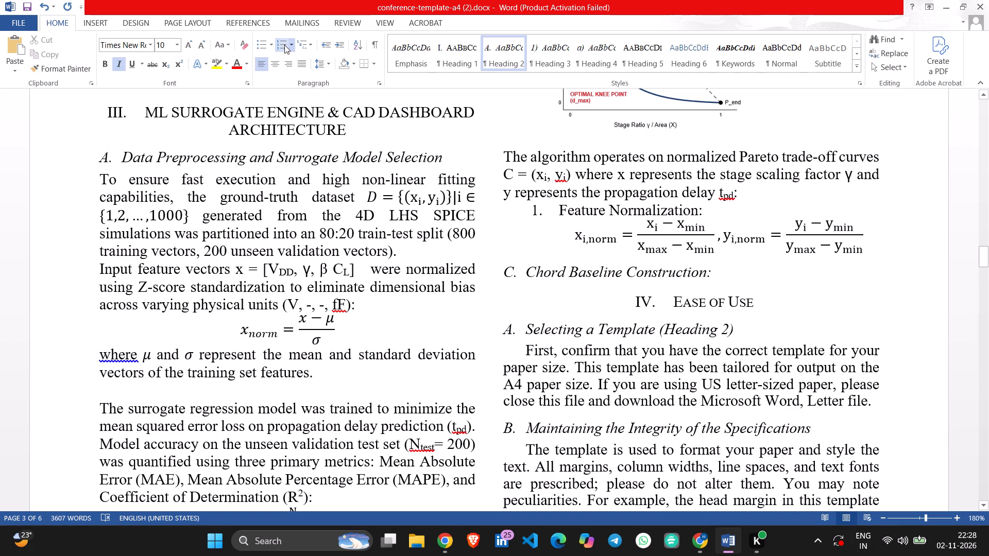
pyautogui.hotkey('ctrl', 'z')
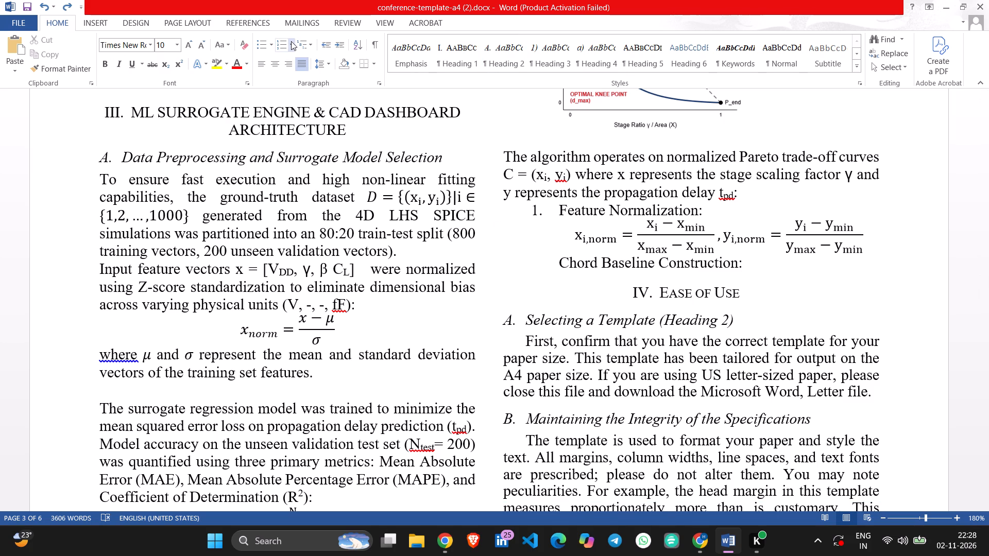
# Apply the 1., 2., 3. number format from the numbering library to the Chord Baseline Construction line.
pyautogui.click(289, 40)
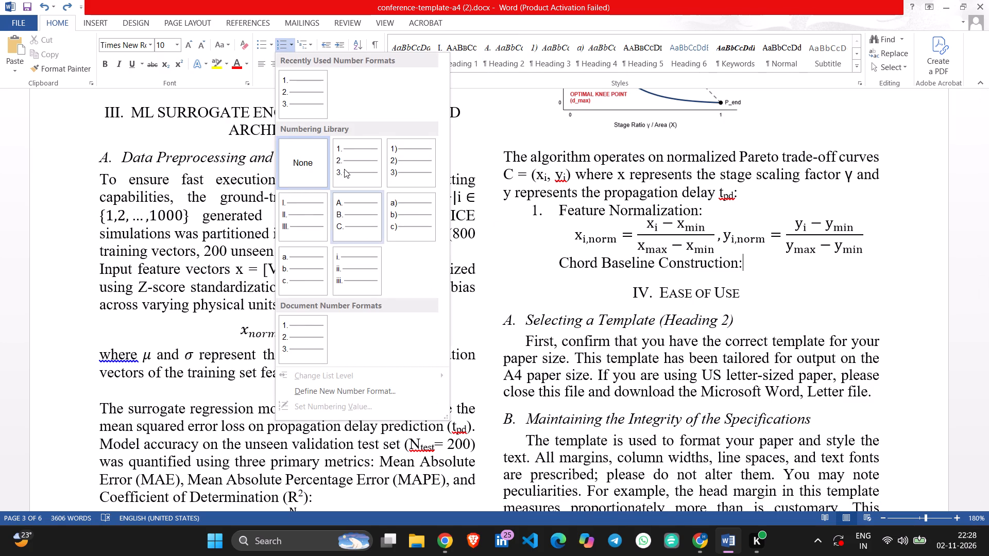
pyautogui.click(344, 169)
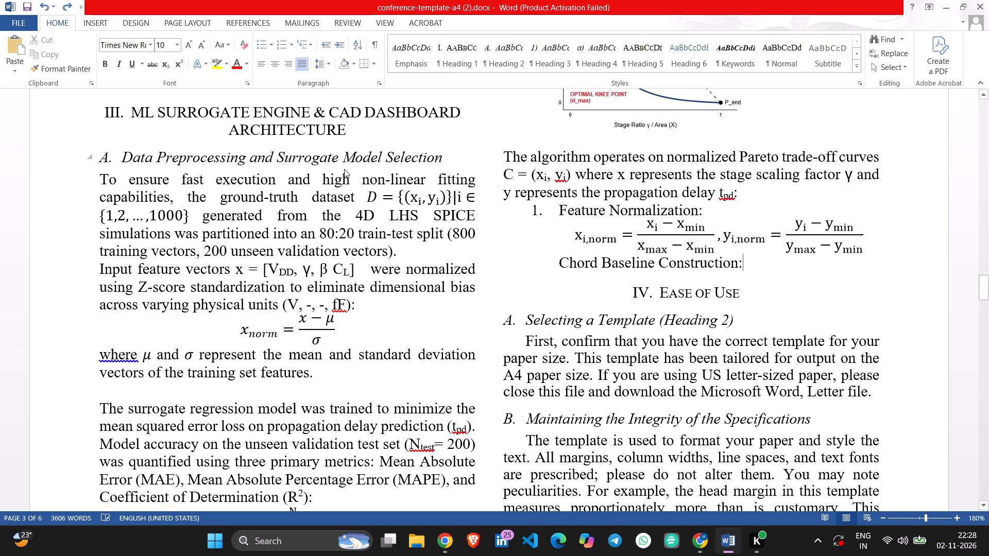